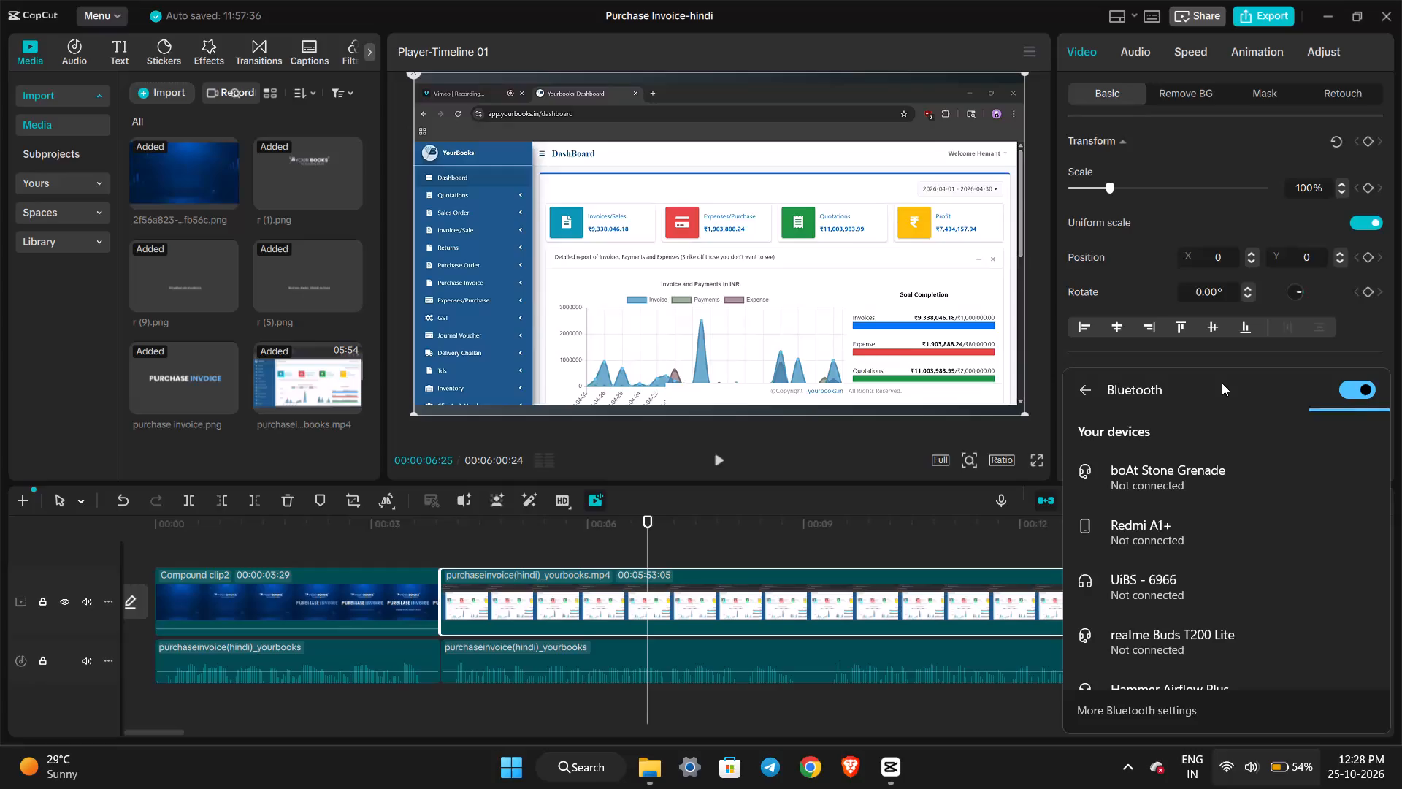
# Connect the Hammer Airflow Plus Bluetooth headset and close the Bluetooth device list.
pyautogui.click(1154, 685)
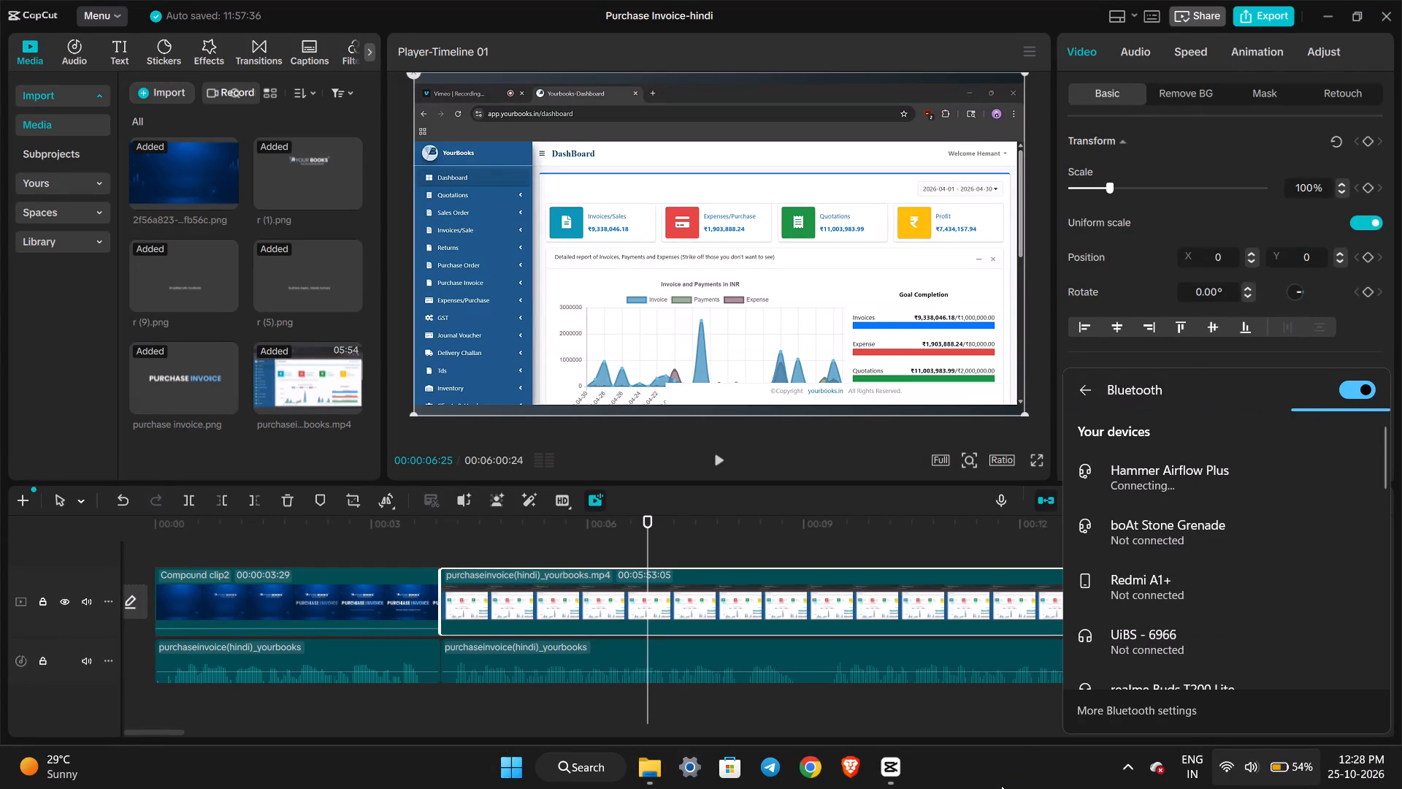
pyautogui.click(1057, 772)
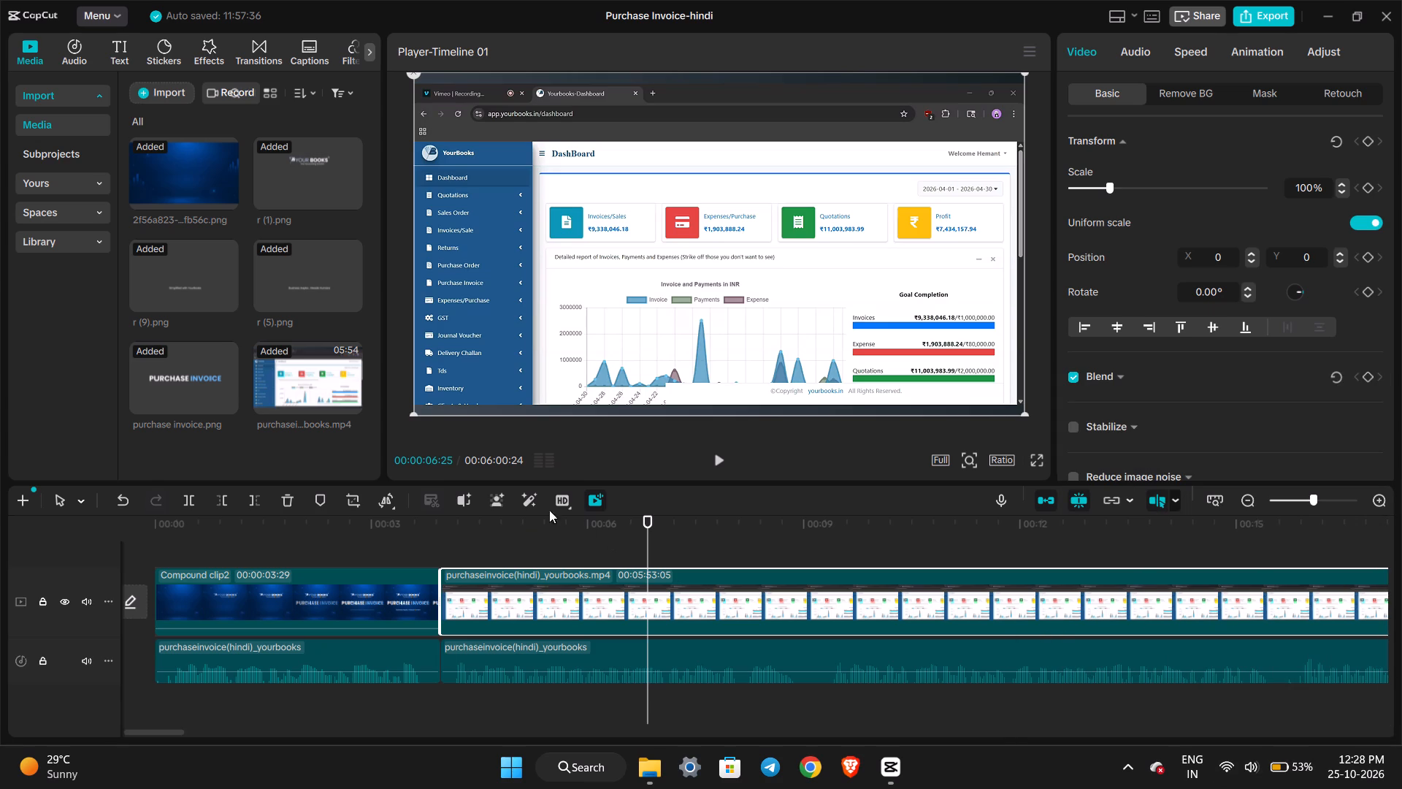
# Play back the opening seconds of the purchaseinvoice(hindi)_yourbooks.mp4 clip to find where the zoom should start.
pyautogui.click(439, 531)
pyautogui.click(911, 291)
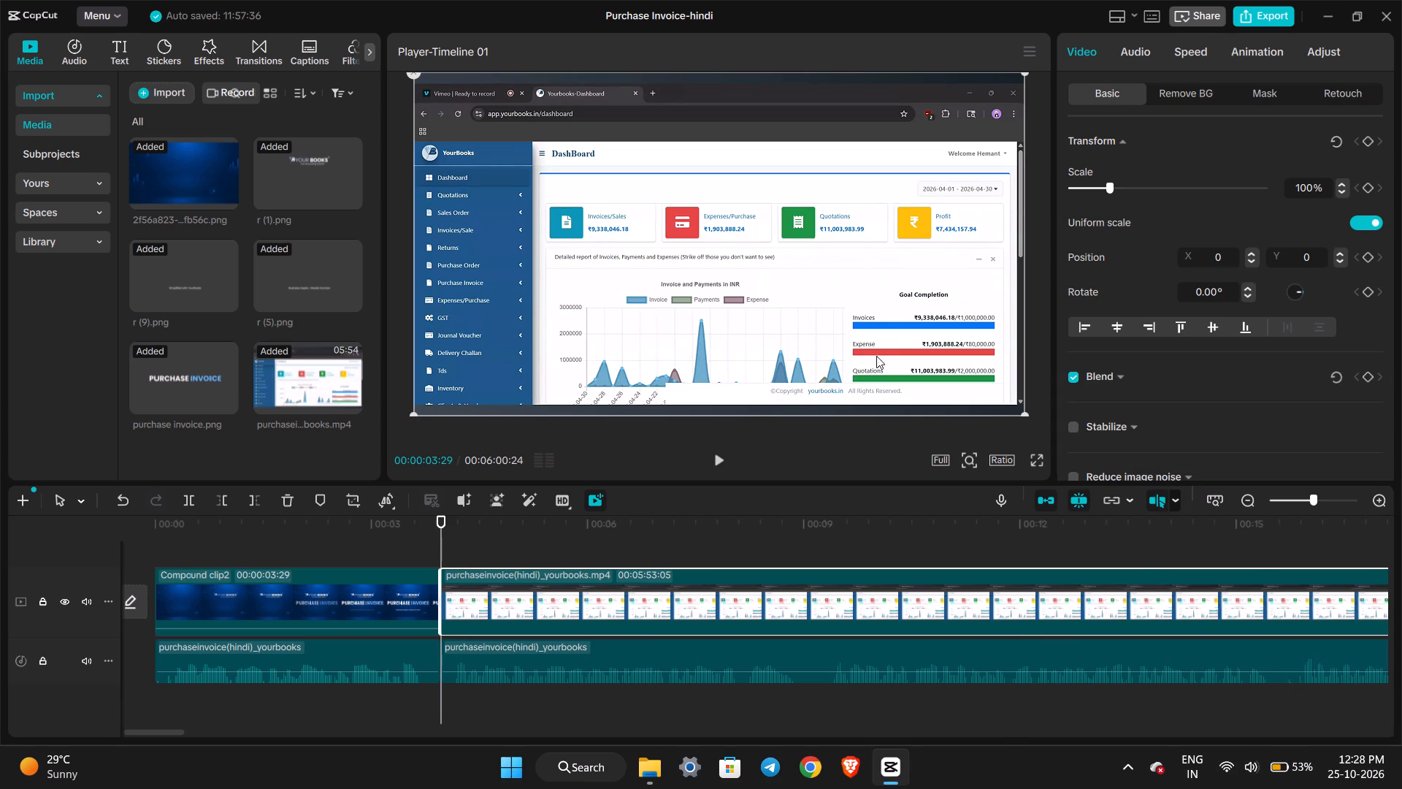
pyautogui.click(729, 457)
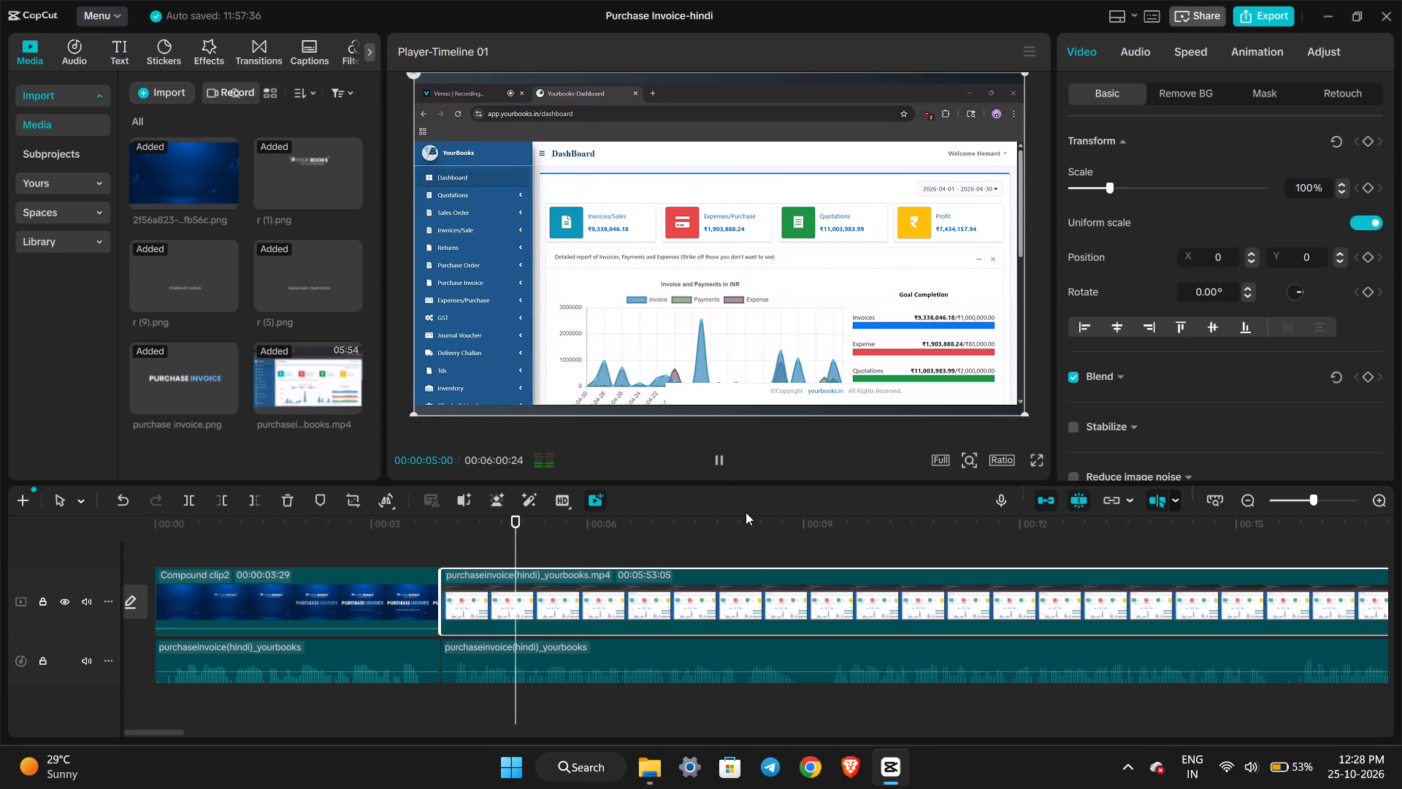
pyautogui.click(716, 460)
pyautogui.click(716, 460)
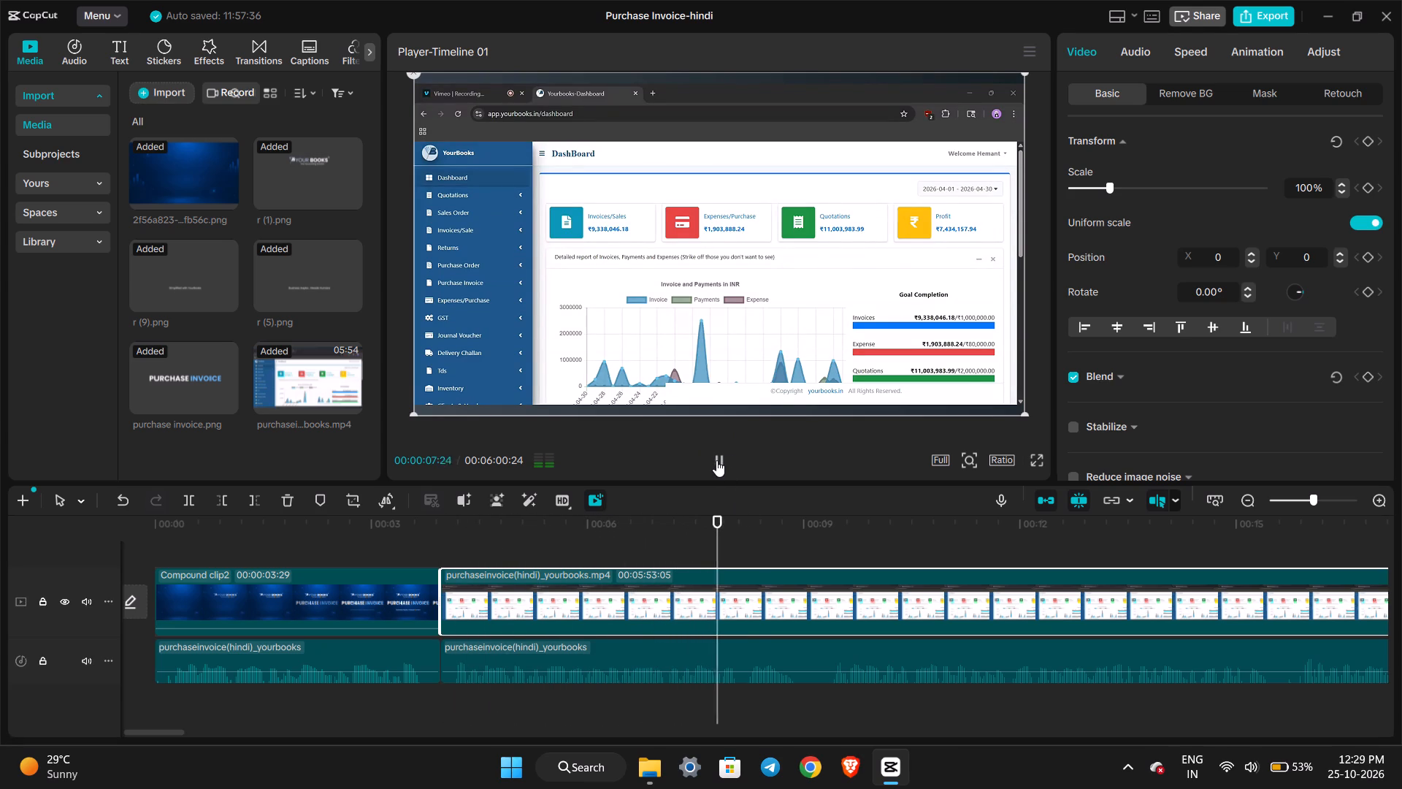
pyautogui.click(716, 460)
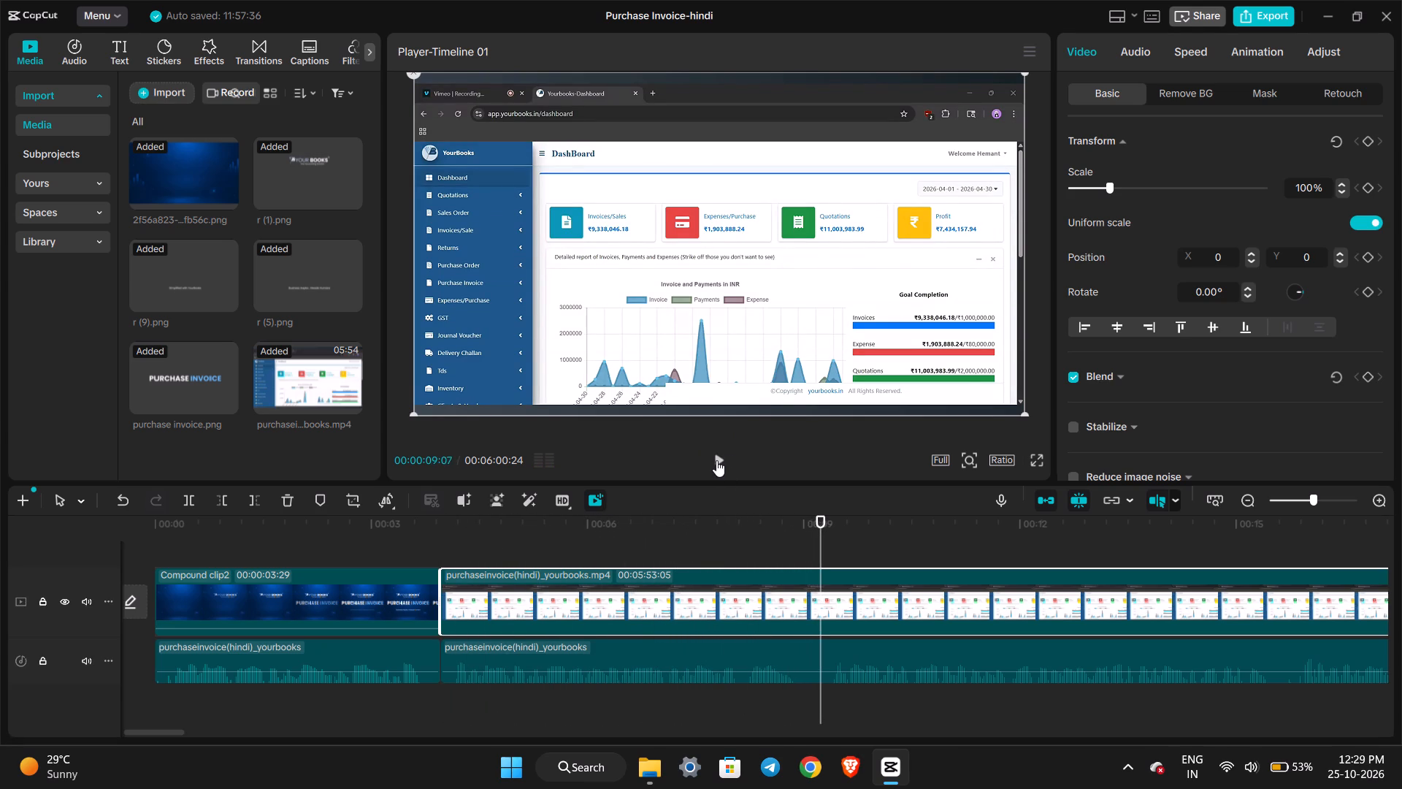
pyautogui.click(694, 525)
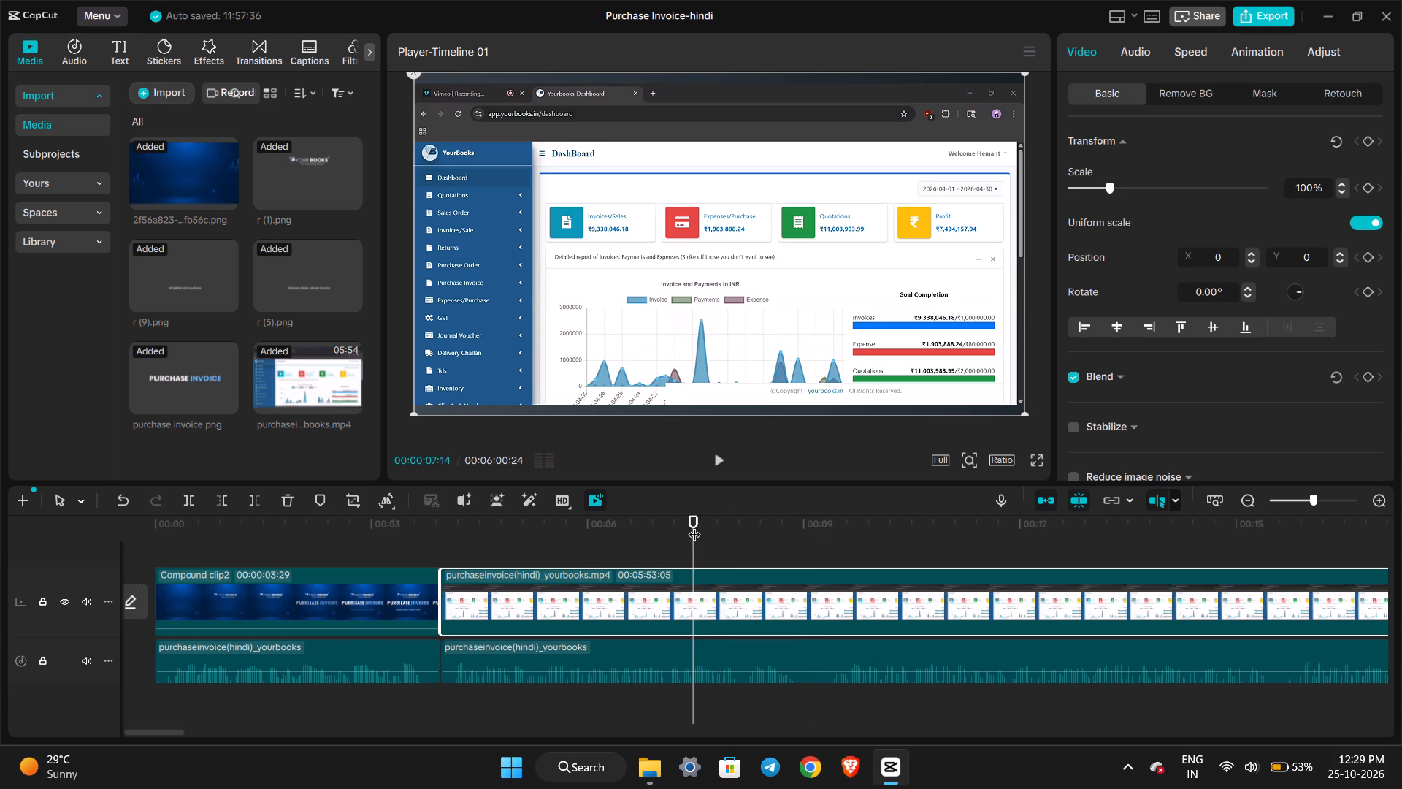
pyautogui.click(626, 509)
pyautogui.click(626, 520)
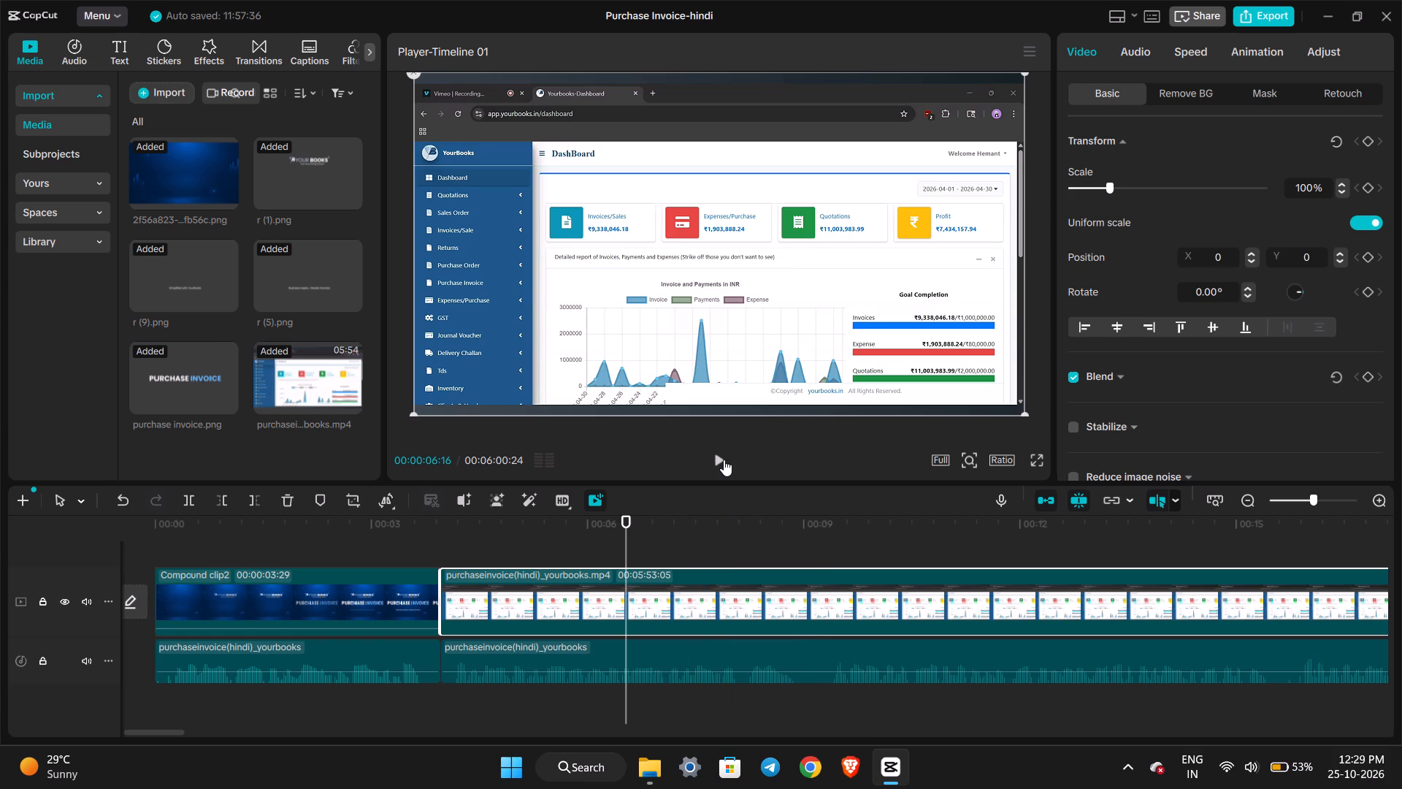
pyautogui.click(724, 460)
pyautogui.click(724, 460)
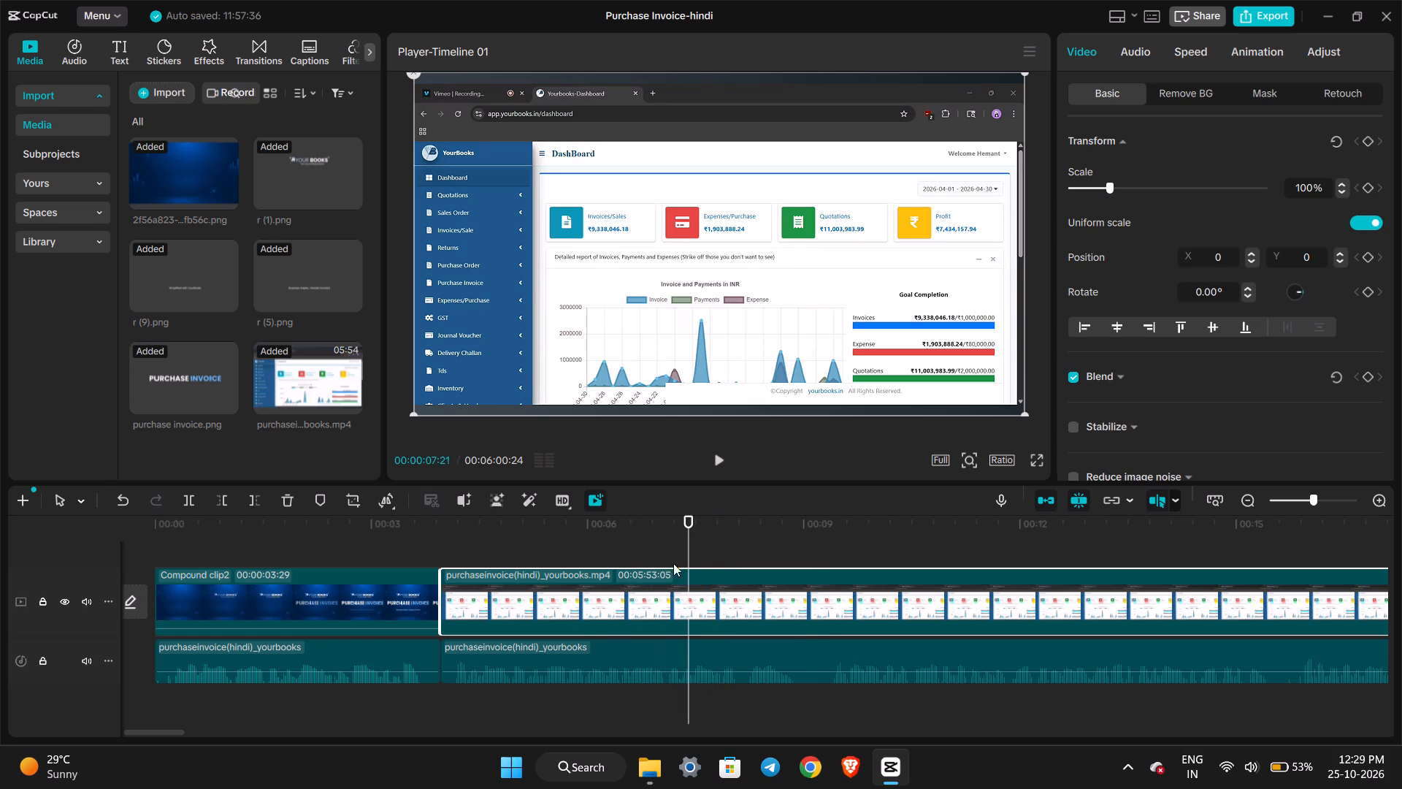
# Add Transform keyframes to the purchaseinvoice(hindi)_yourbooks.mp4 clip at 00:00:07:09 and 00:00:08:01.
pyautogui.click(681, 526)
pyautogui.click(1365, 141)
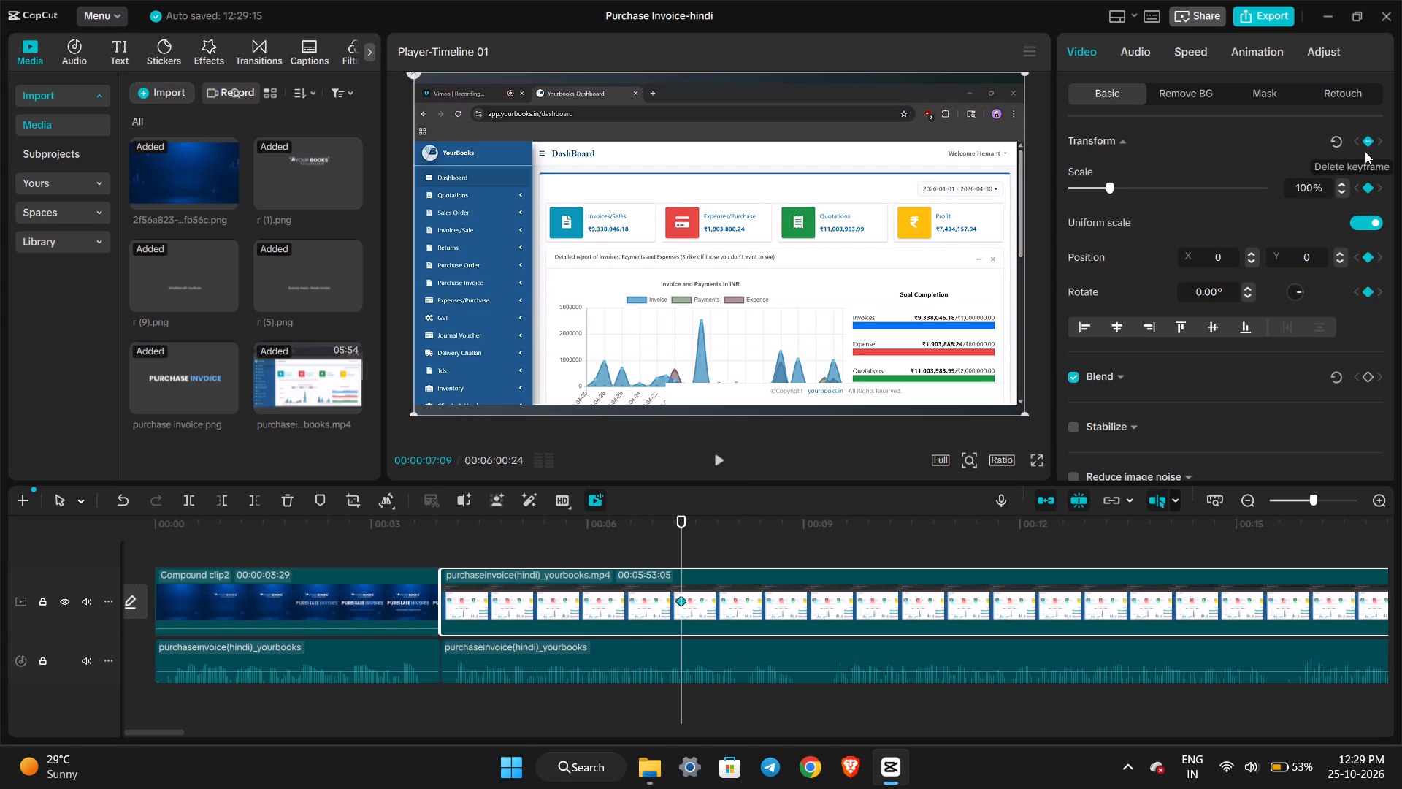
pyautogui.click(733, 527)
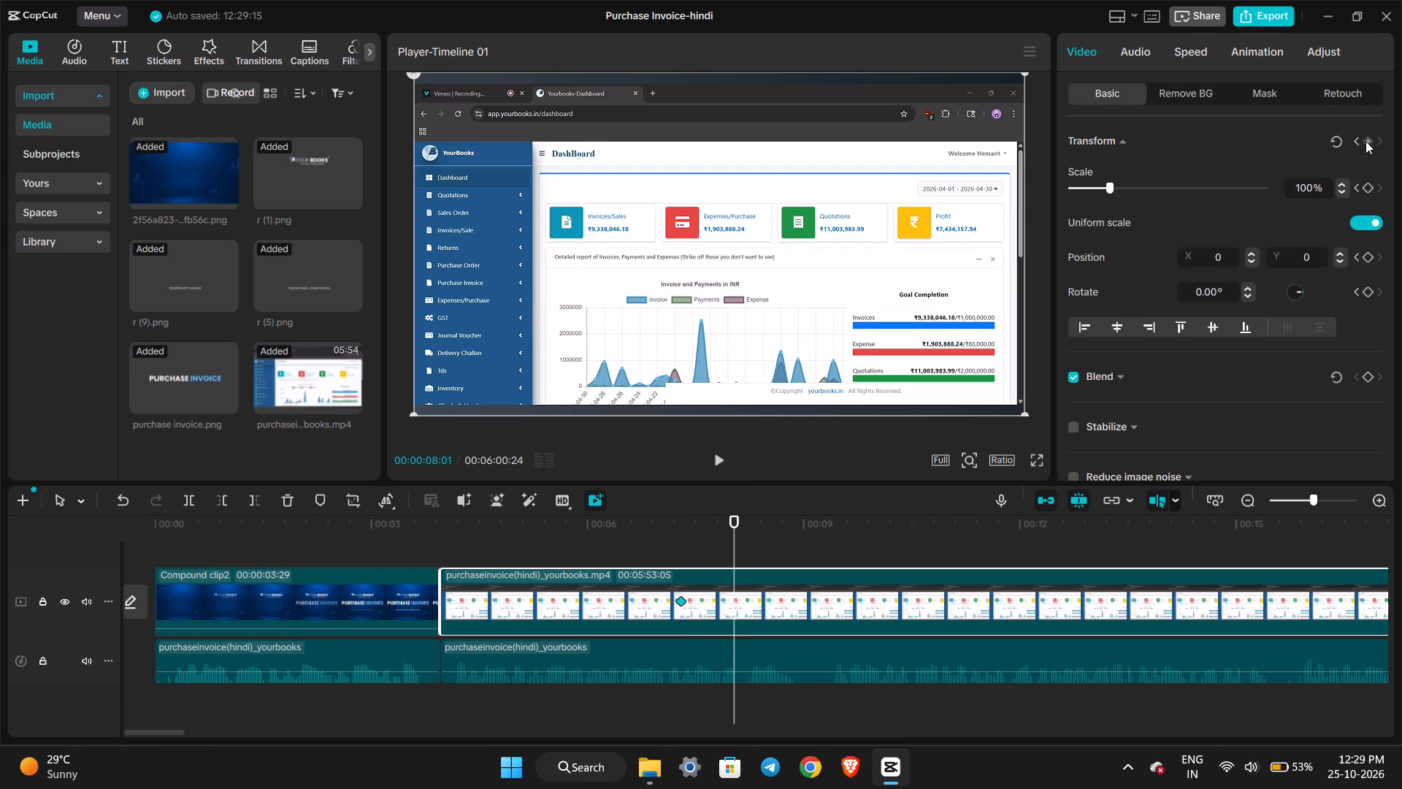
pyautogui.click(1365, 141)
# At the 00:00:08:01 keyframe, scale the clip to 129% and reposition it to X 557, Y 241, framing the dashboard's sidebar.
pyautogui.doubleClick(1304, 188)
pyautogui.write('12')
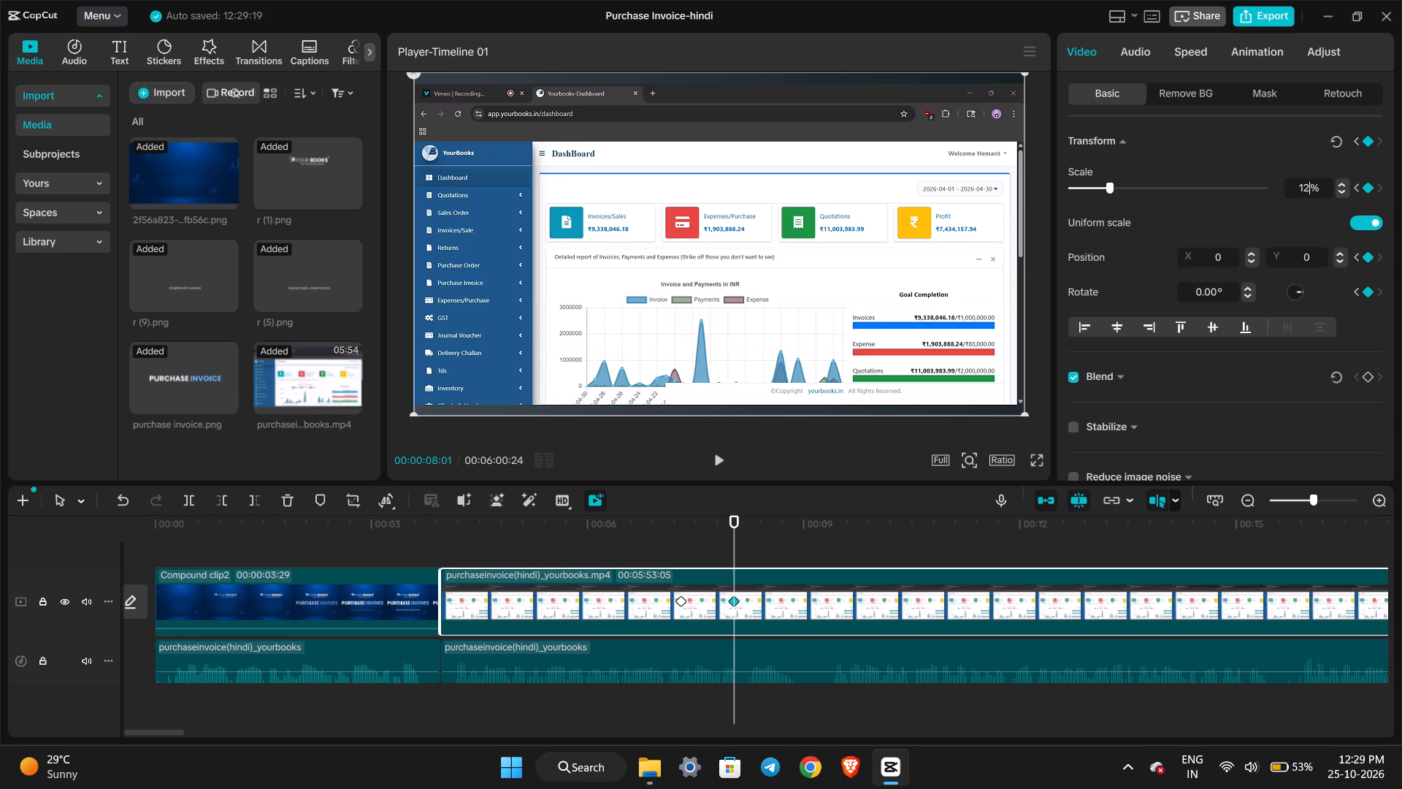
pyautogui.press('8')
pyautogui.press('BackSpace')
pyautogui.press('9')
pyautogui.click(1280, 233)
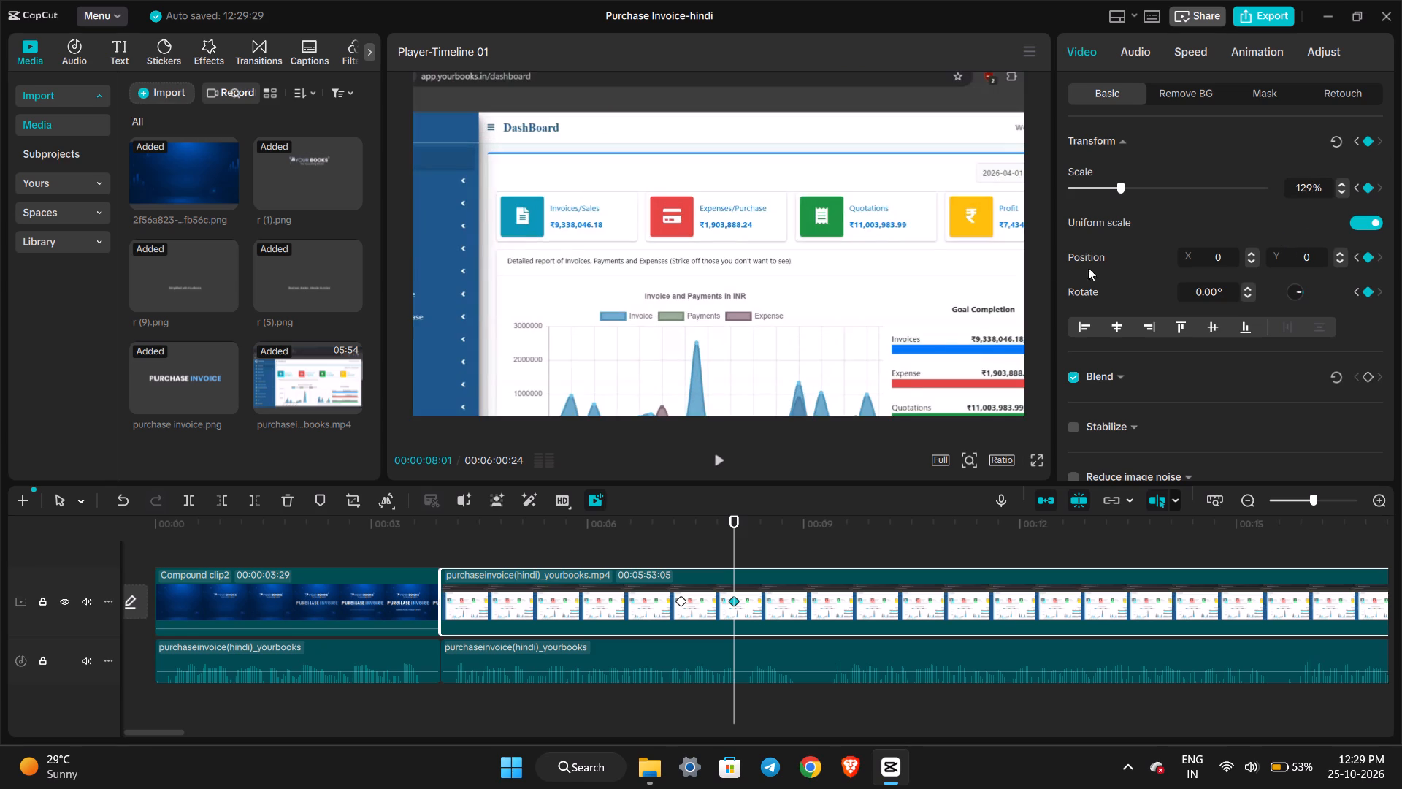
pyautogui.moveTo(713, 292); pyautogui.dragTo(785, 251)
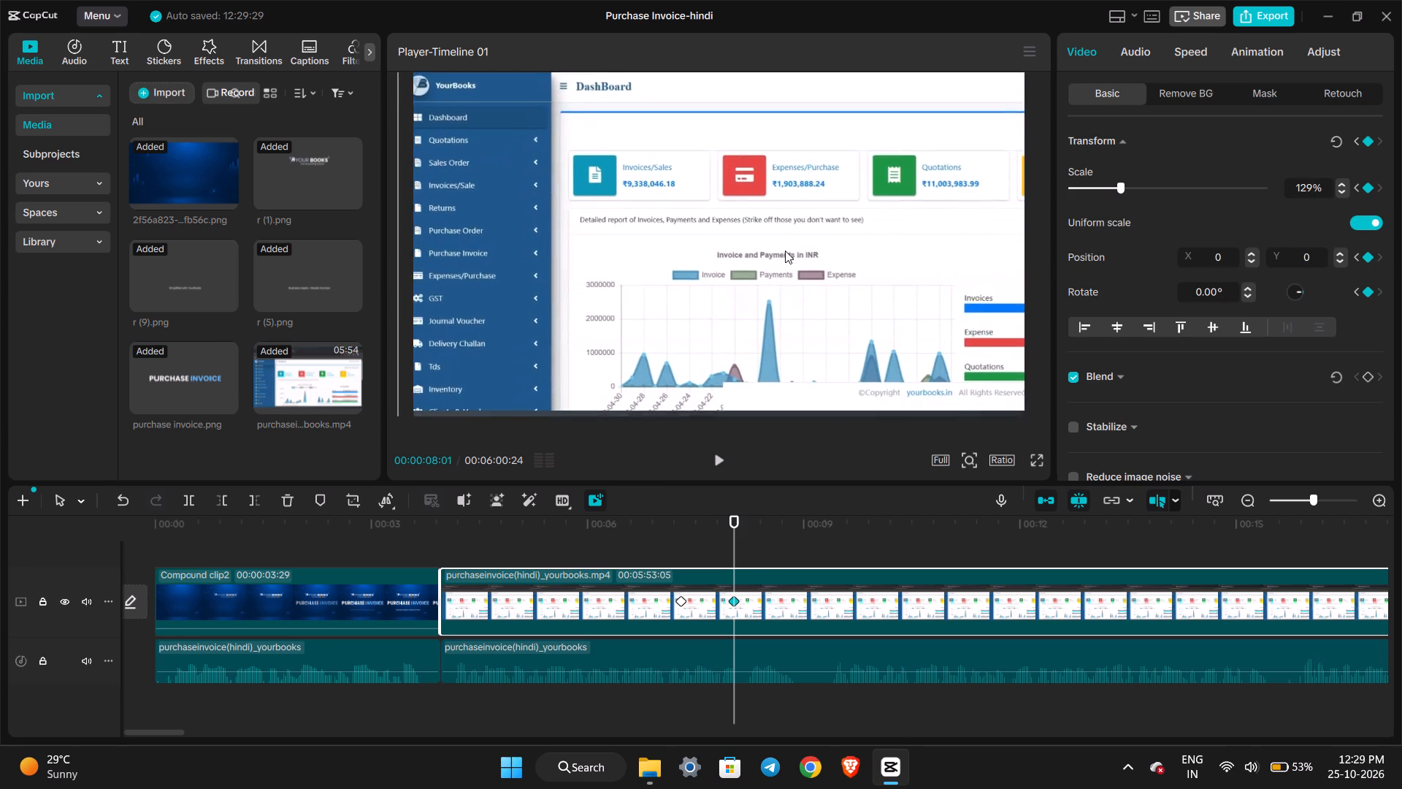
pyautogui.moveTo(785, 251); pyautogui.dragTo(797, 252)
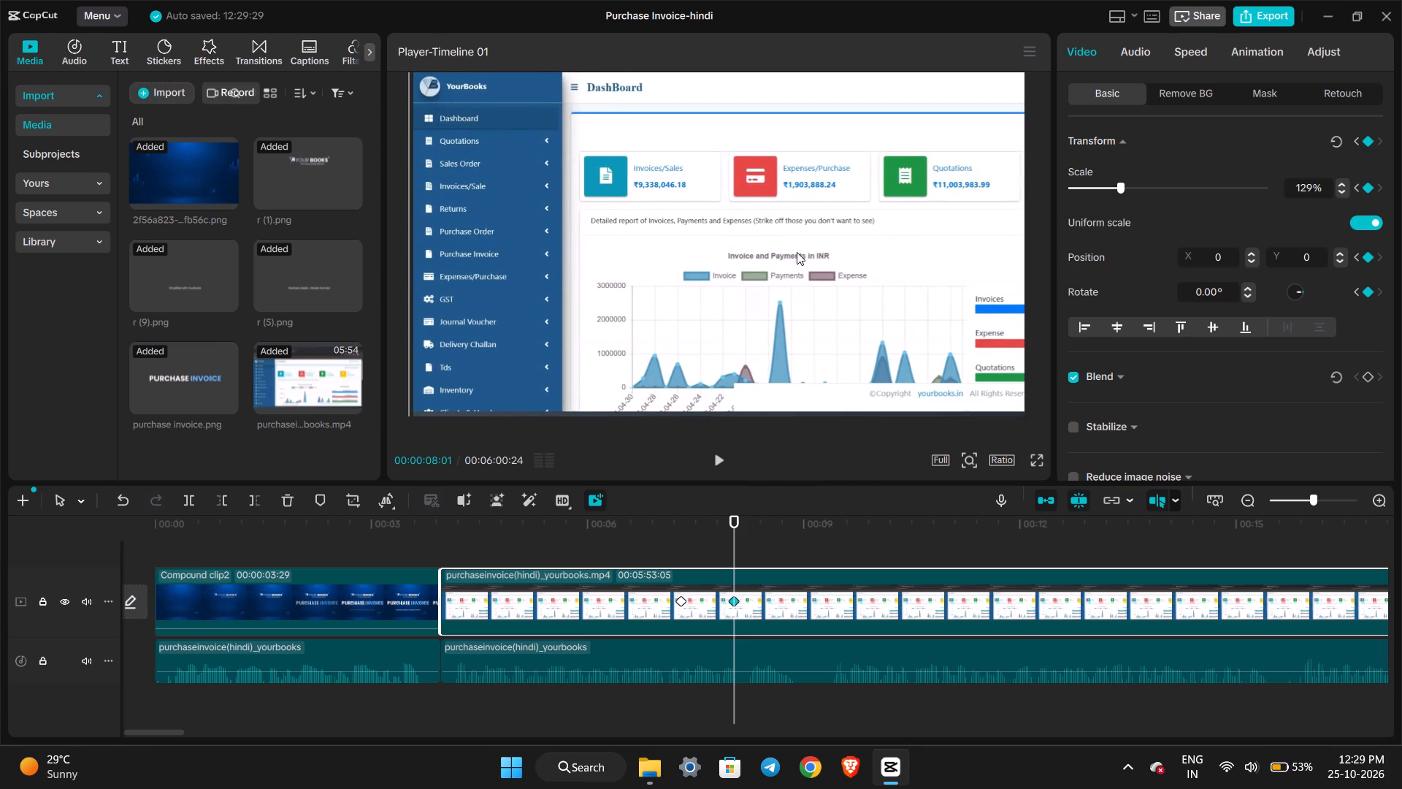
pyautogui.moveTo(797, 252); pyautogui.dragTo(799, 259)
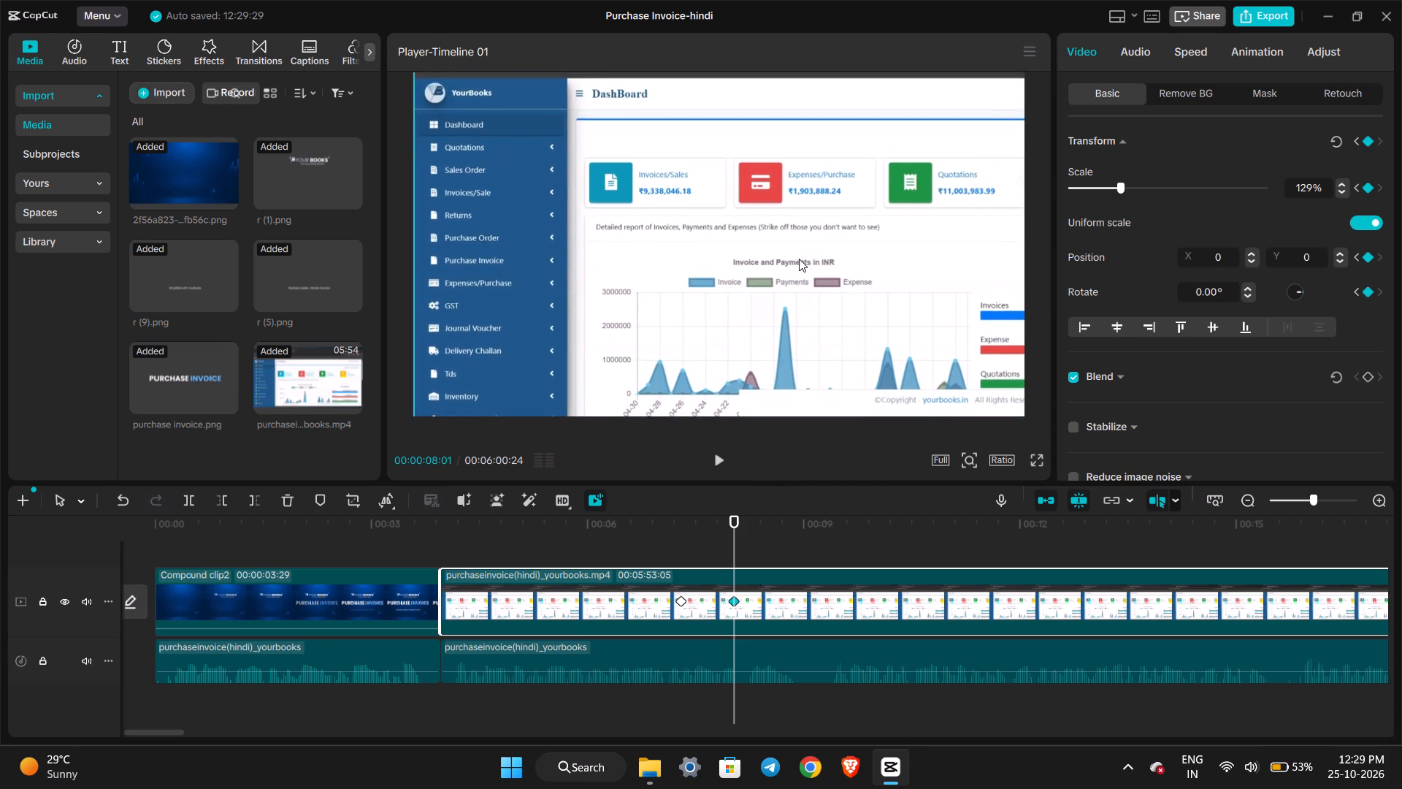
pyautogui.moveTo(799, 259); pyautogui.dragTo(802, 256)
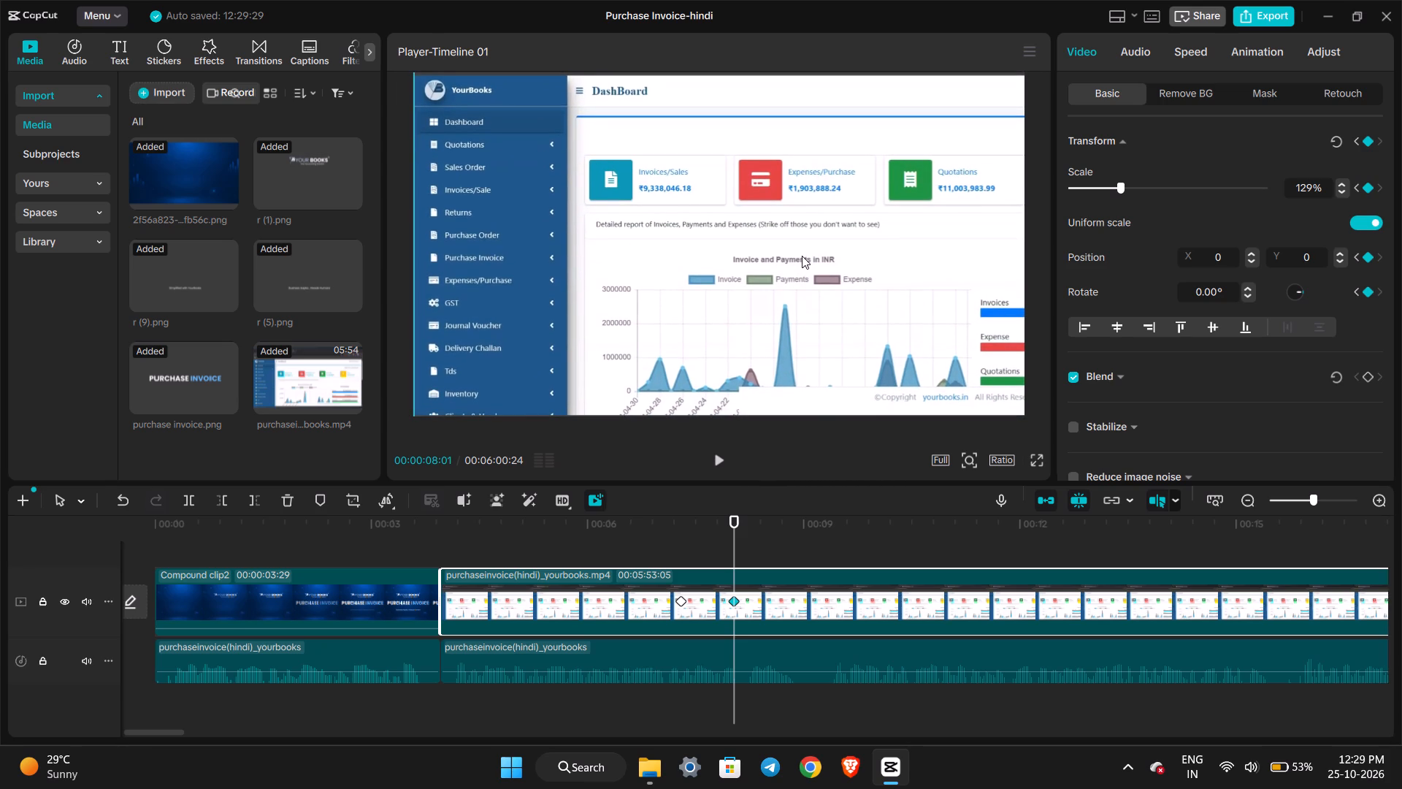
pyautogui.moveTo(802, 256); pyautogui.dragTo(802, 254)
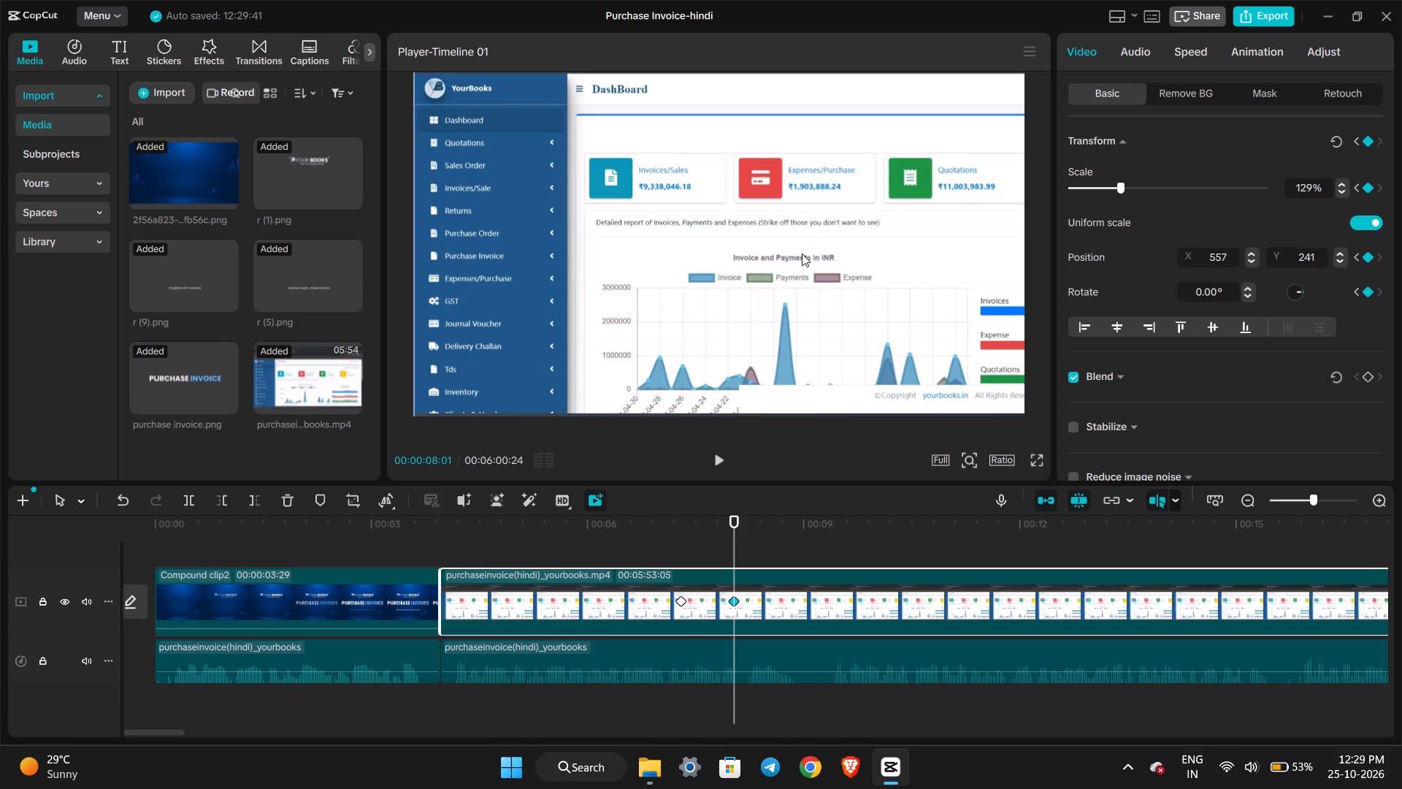
# Play back the clip from about 00:00:07:11 to review the zoom onto the sidebar.
pyautogui.click(687, 524)
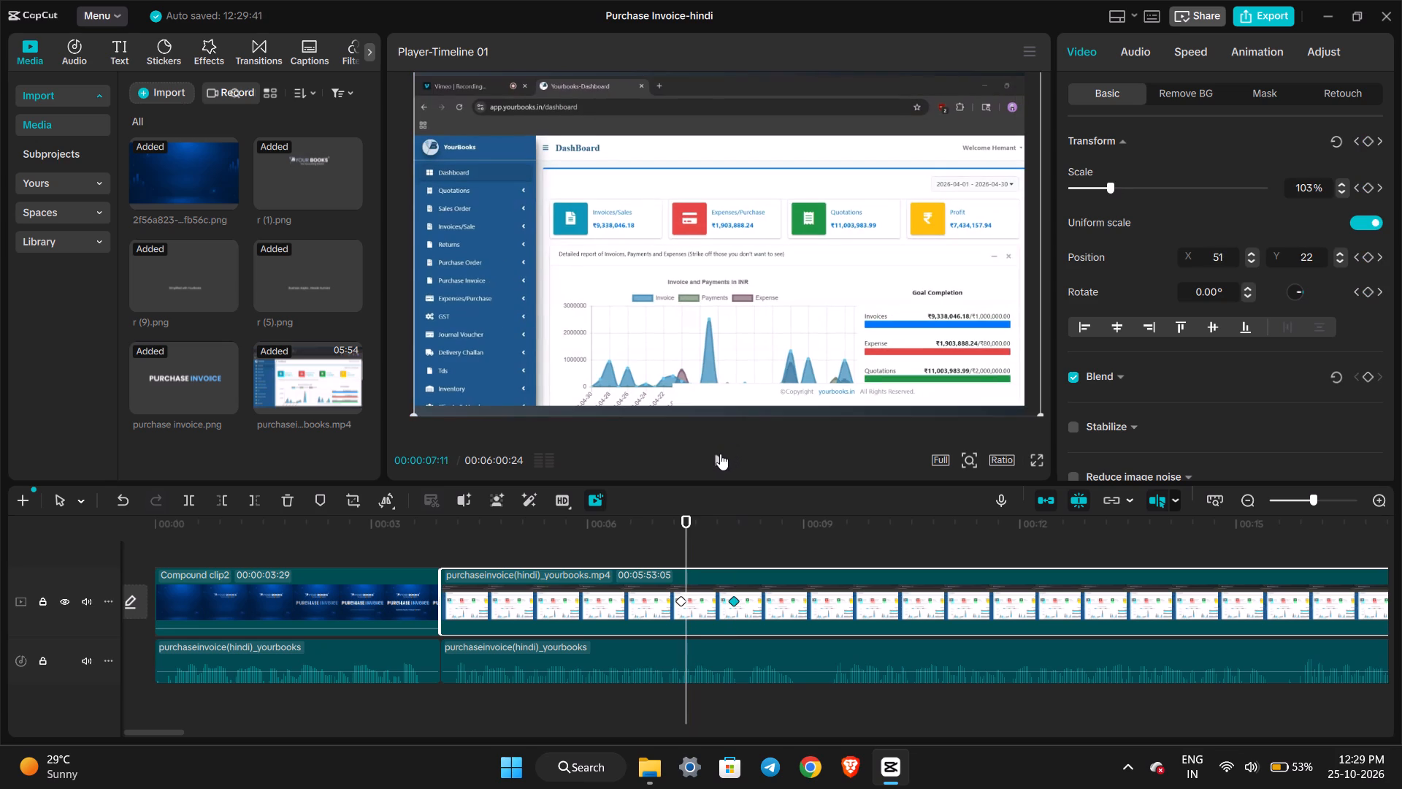
pyautogui.click(720, 454)
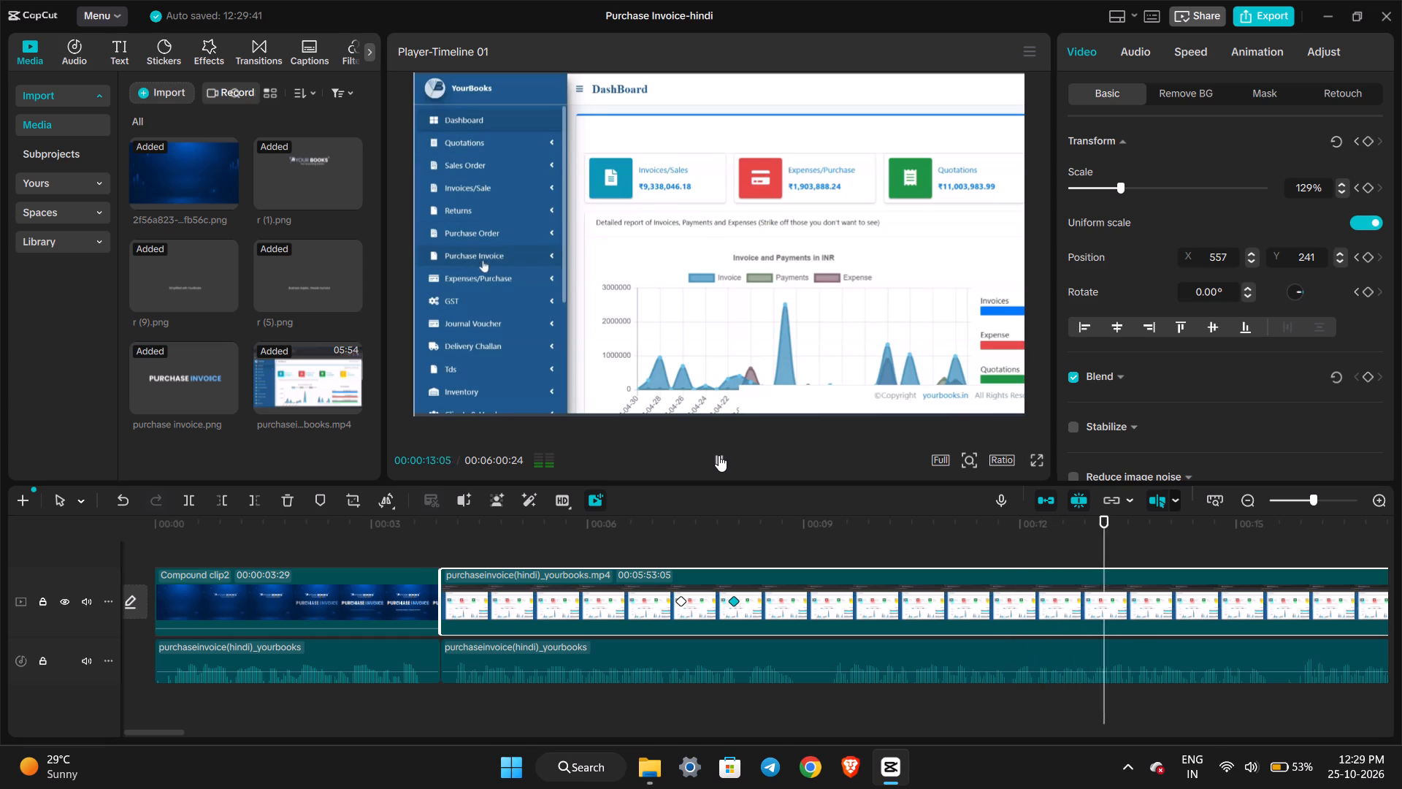
pyautogui.click(719, 455)
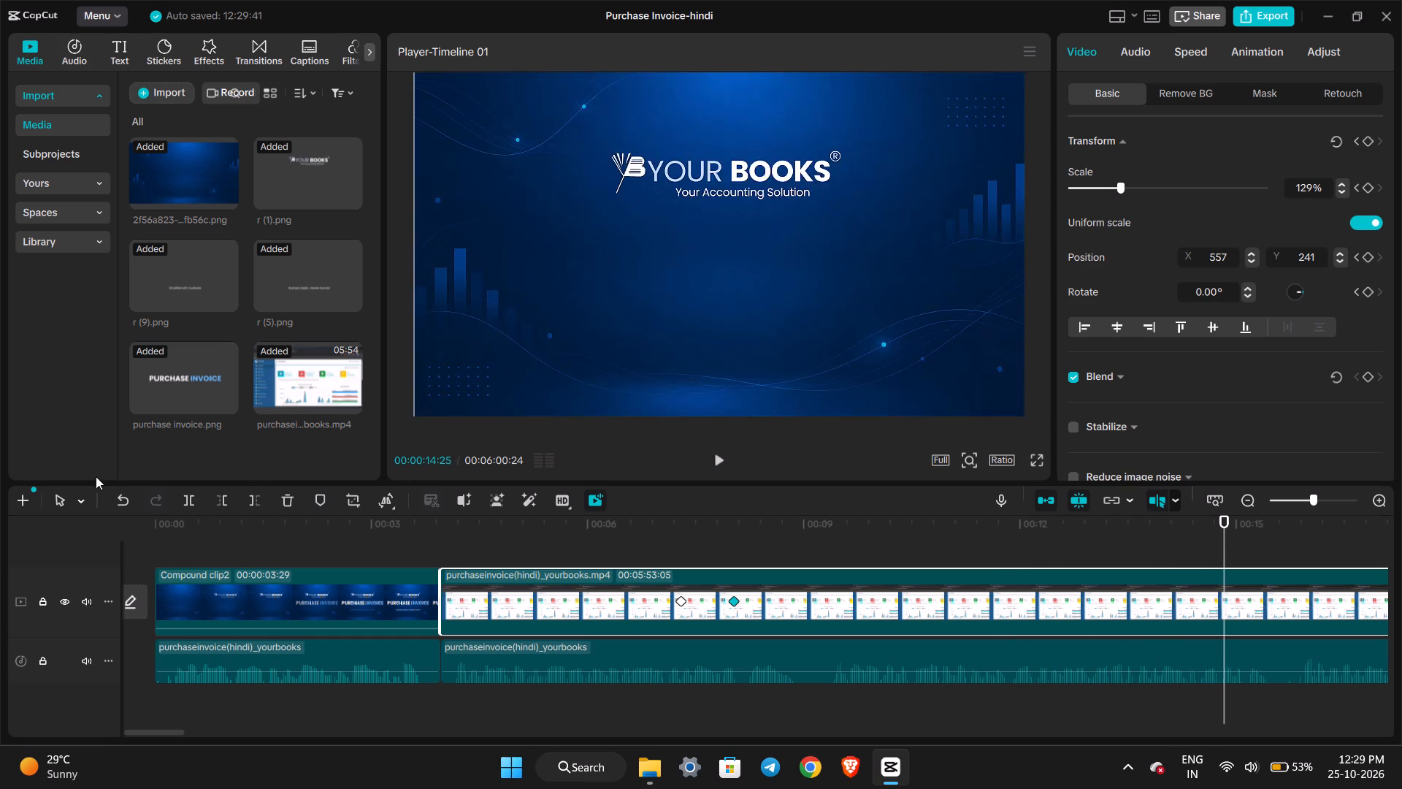
# Undo the zoom keyframes and the earlier clip and audio cuts, keeping only the recording's audio on its own track.
pyautogui.tripleClick(122, 504)
pyautogui.tripleClick(122, 504)
pyautogui.tripleClick(123, 504)
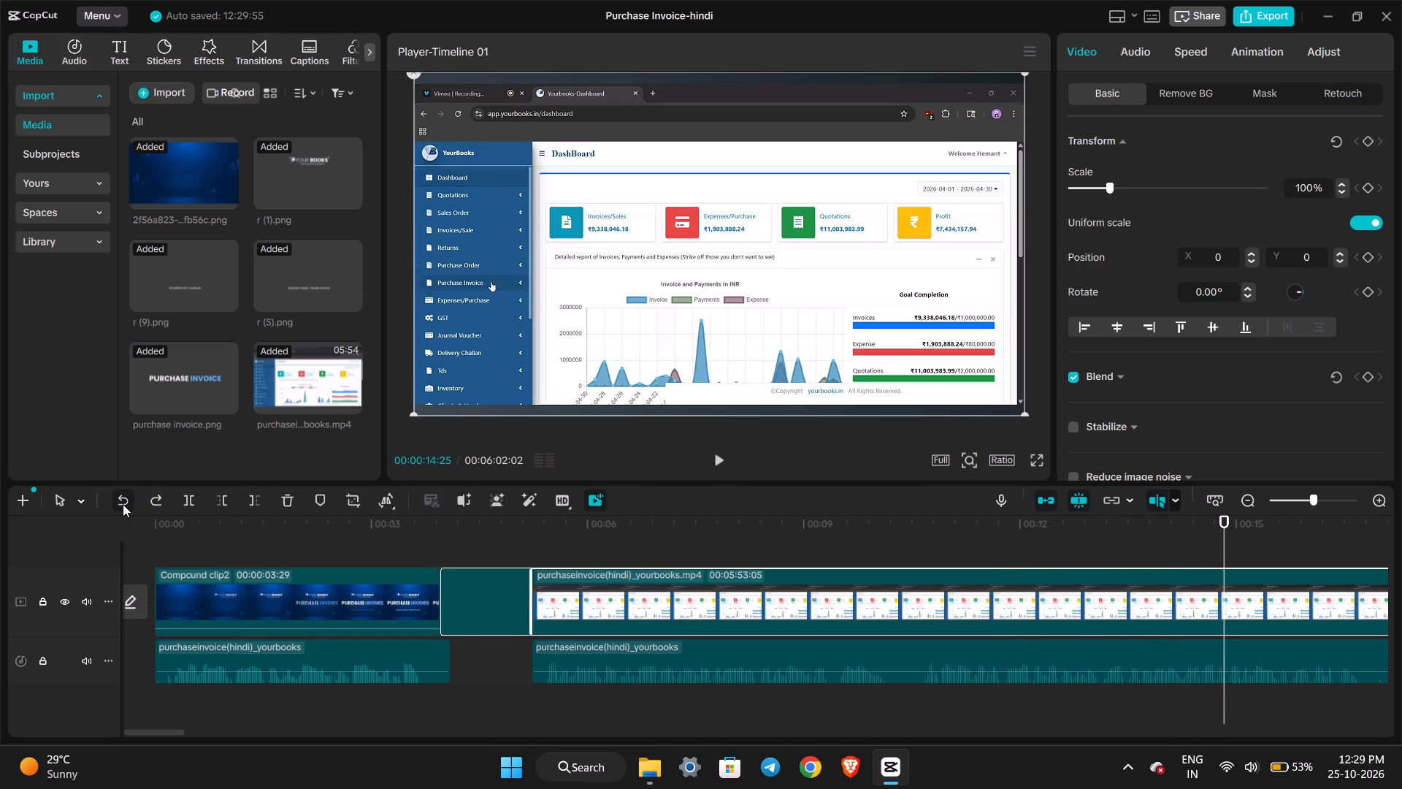
pyautogui.tripleClick(123, 504)
pyautogui.tripleClick(123, 504)
pyautogui.tripleClick(123, 504)
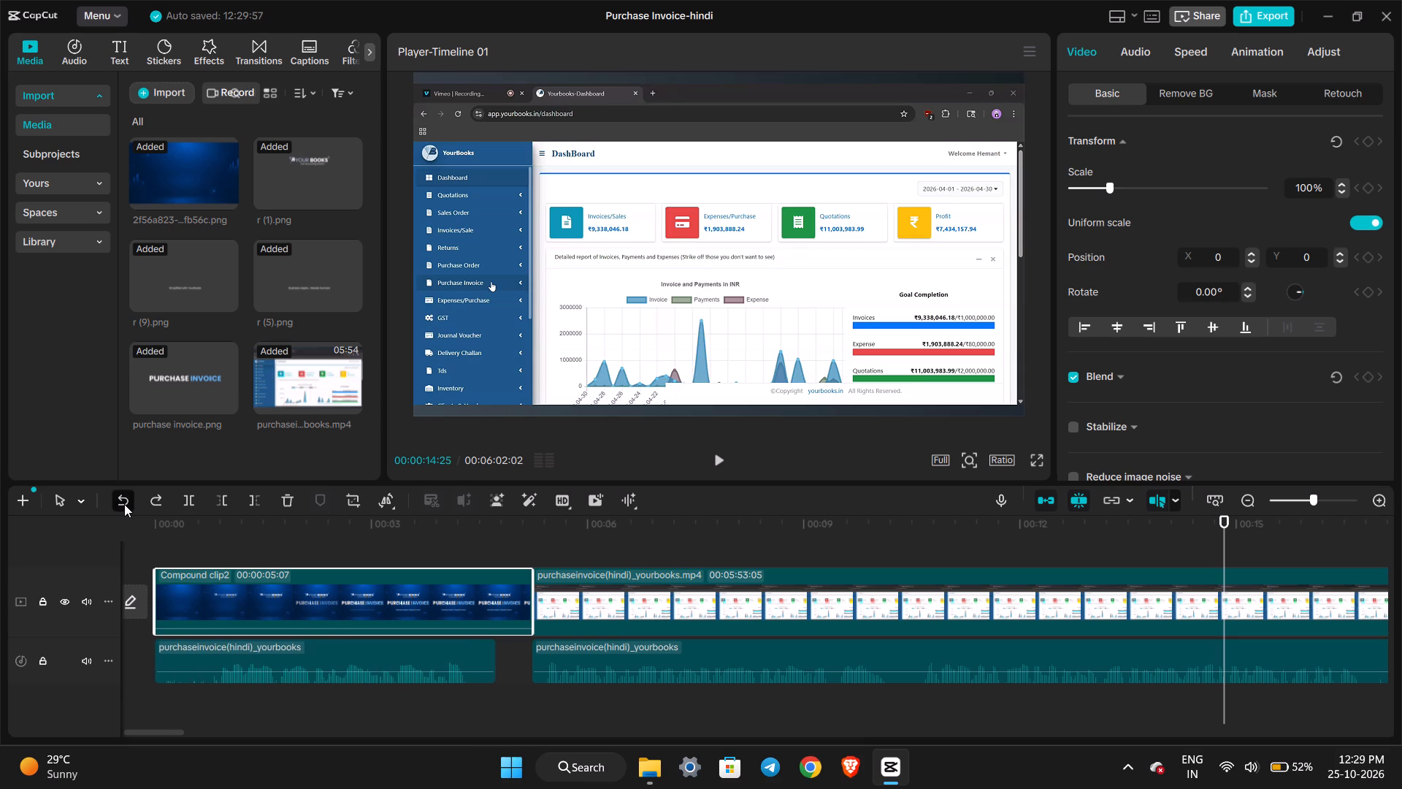
pyautogui.tripleClick(124, 504)
pyautogui.click(125, 503)
pyautogui.click(125, 503)
pyautogui.click(126, 503)
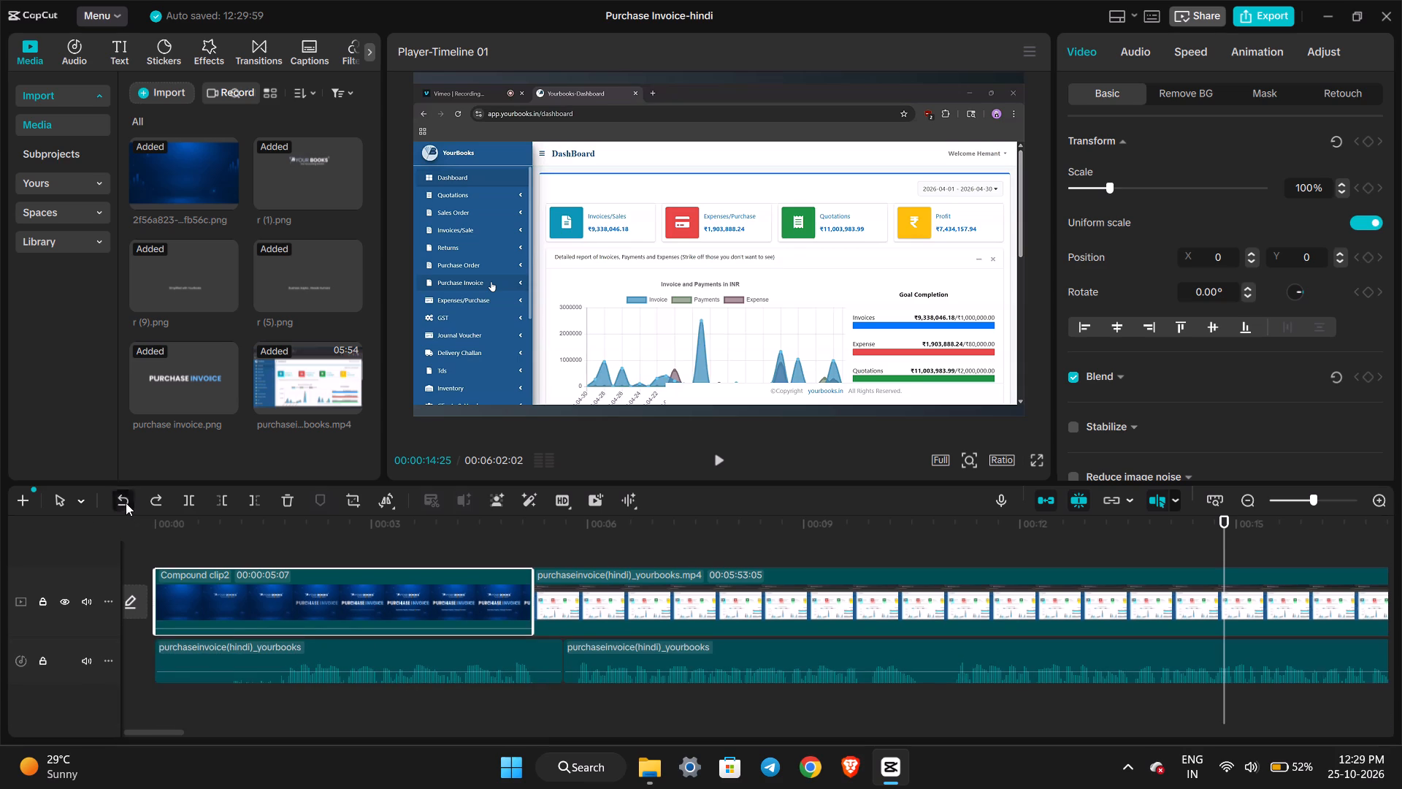
pyautogui.click(126, 503)
pyautogui.click(126, 503)
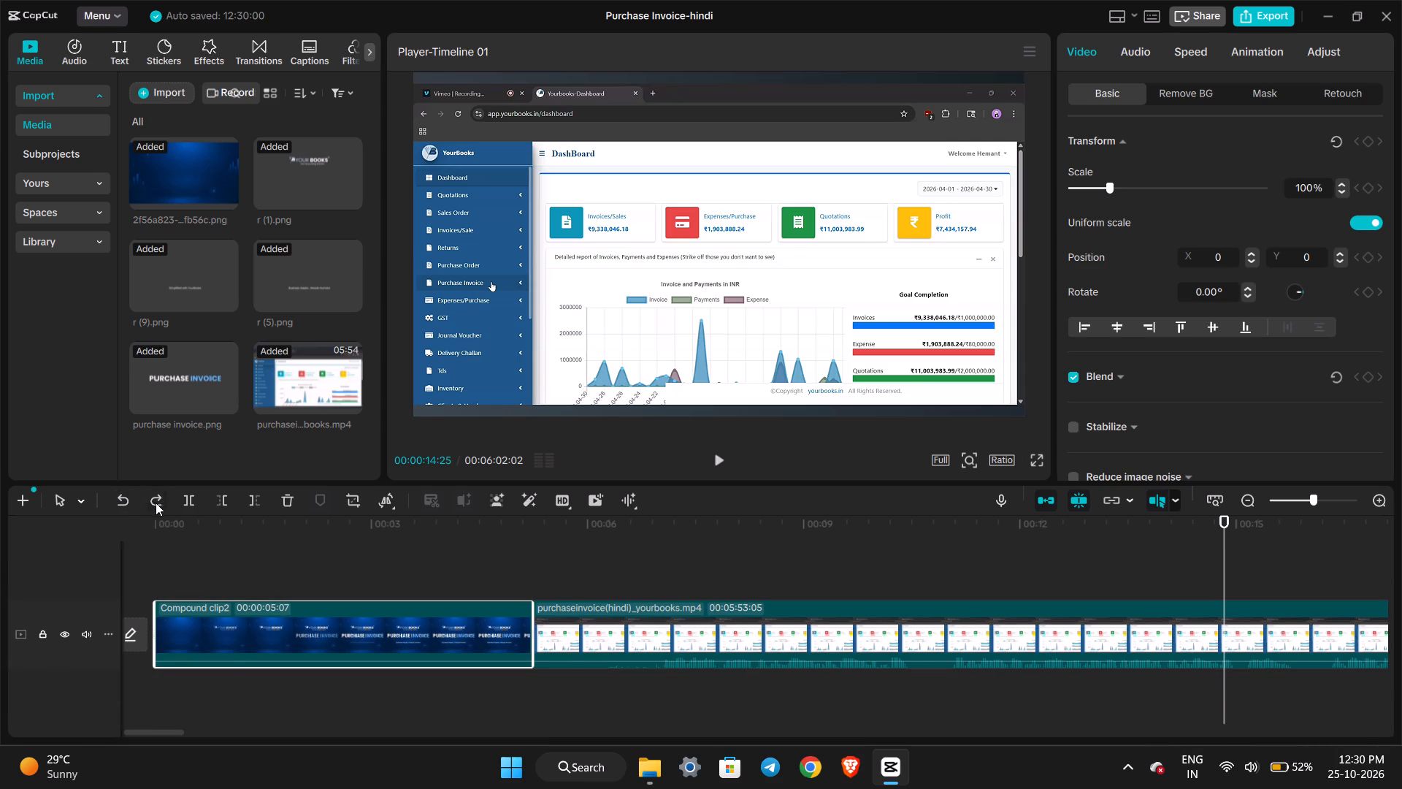
pyautogui.click(161, 505)
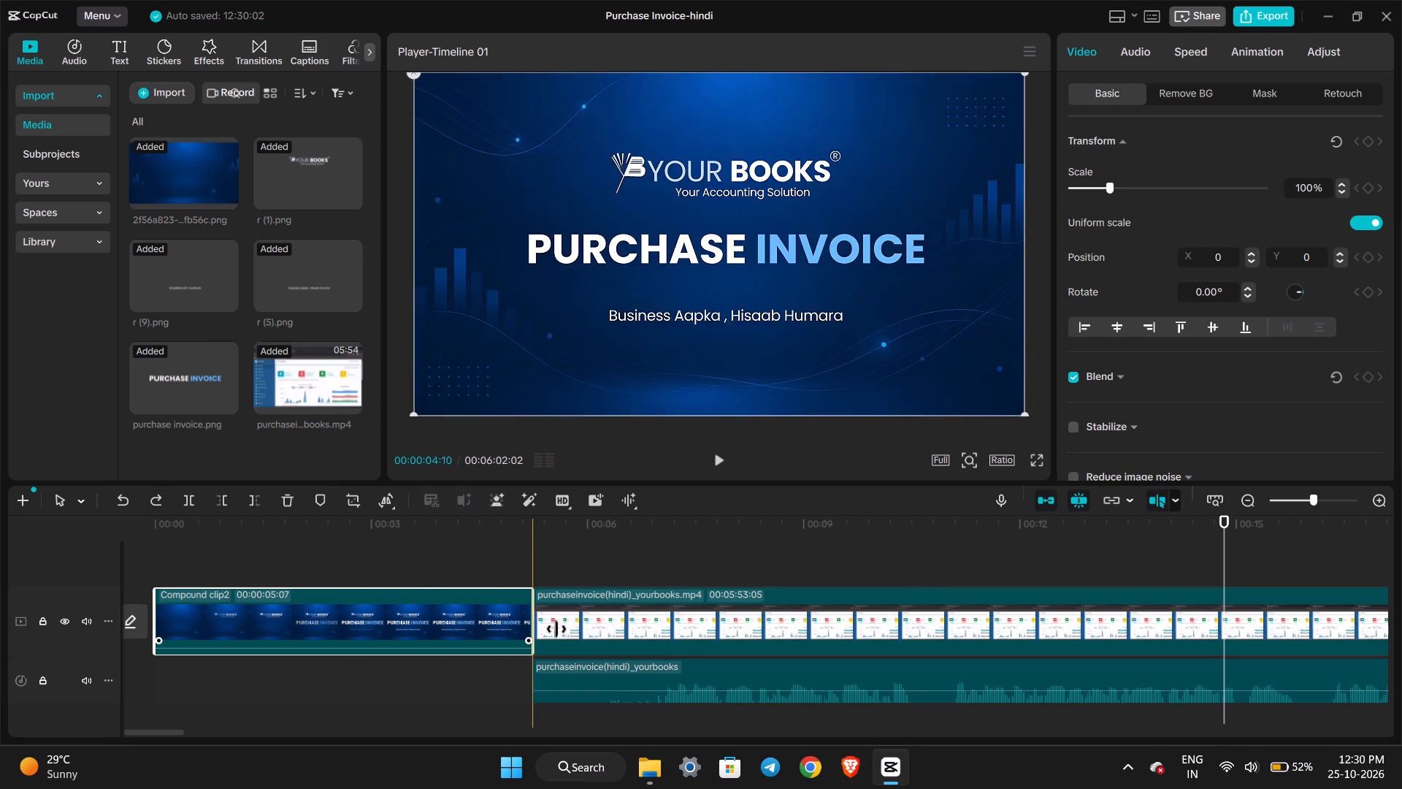
# Play the recording from just after the intro, split its video clip at 00:00:10:23, and deselect it.
pyautogui.click(562, 554)
pyautogui.press('space')
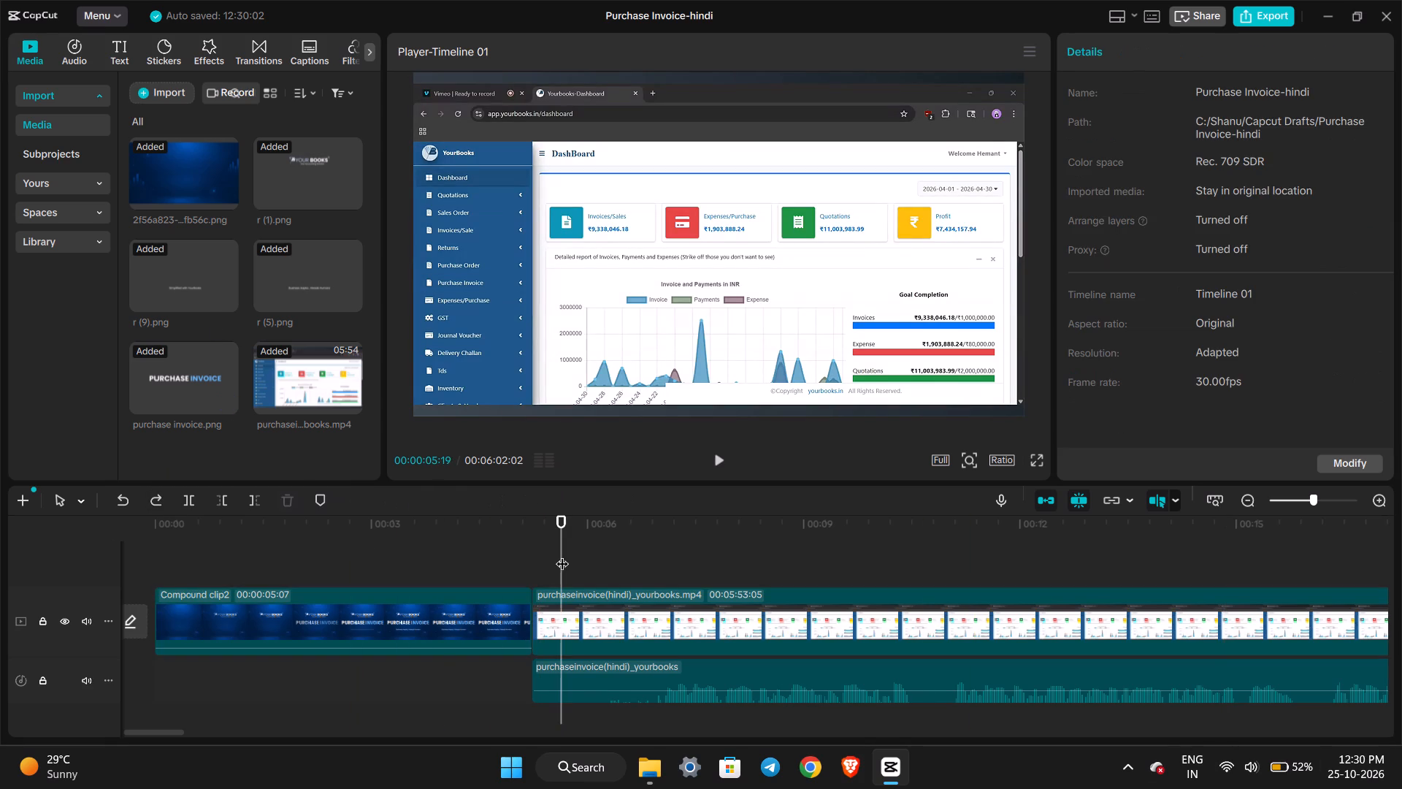
pyautogui.click(721, 457)
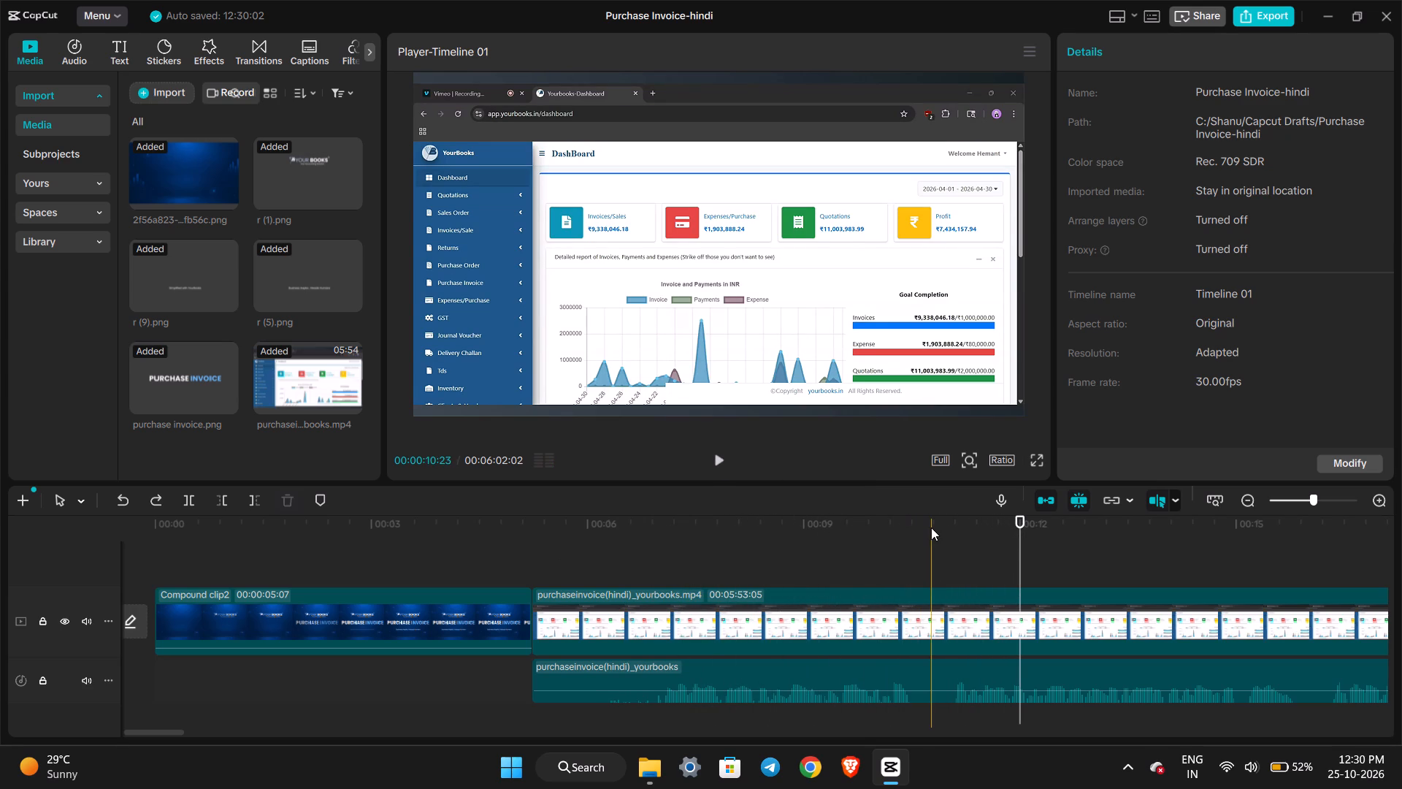
pyautogui.click(931, 527)
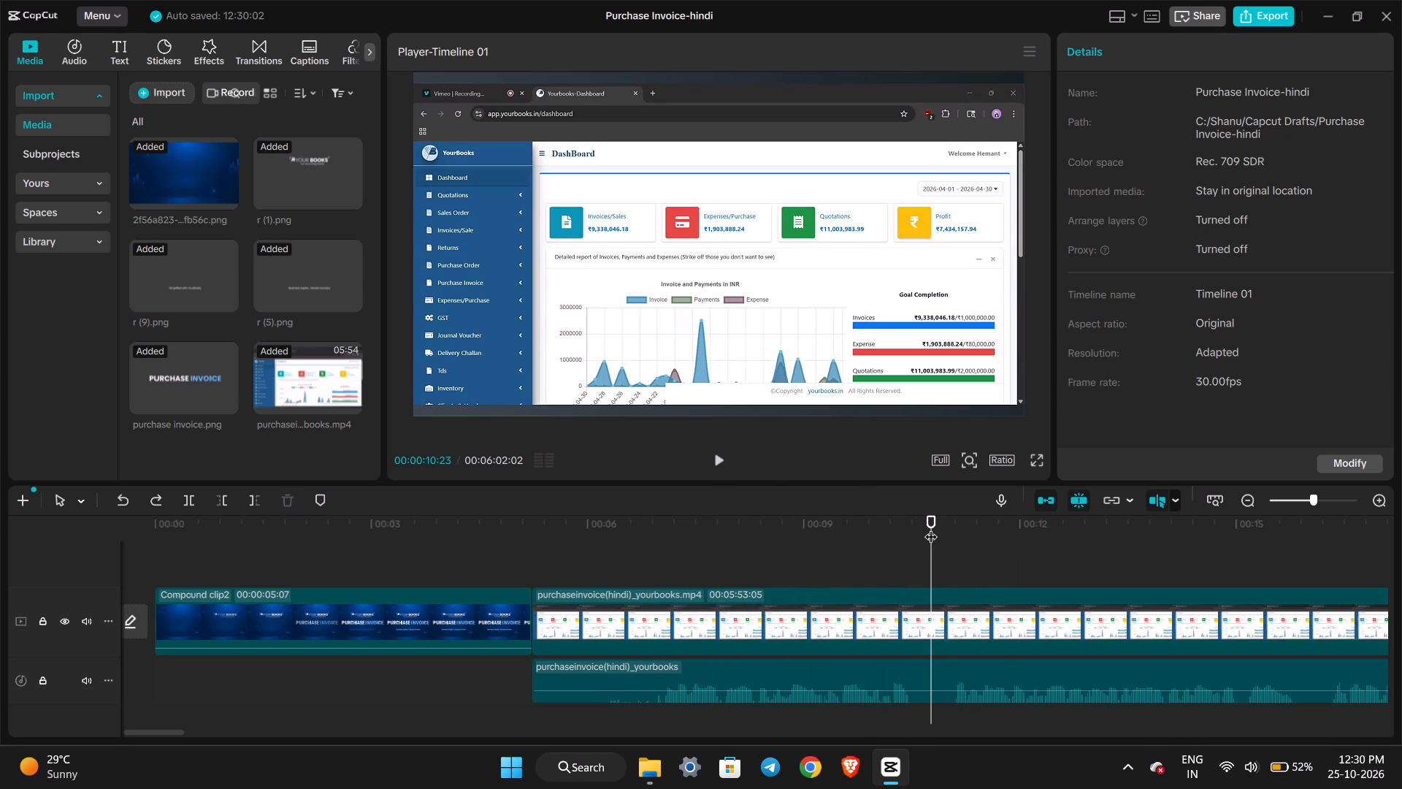
pyautogui.click(784, 633)
pyautogui.click(196, 499)
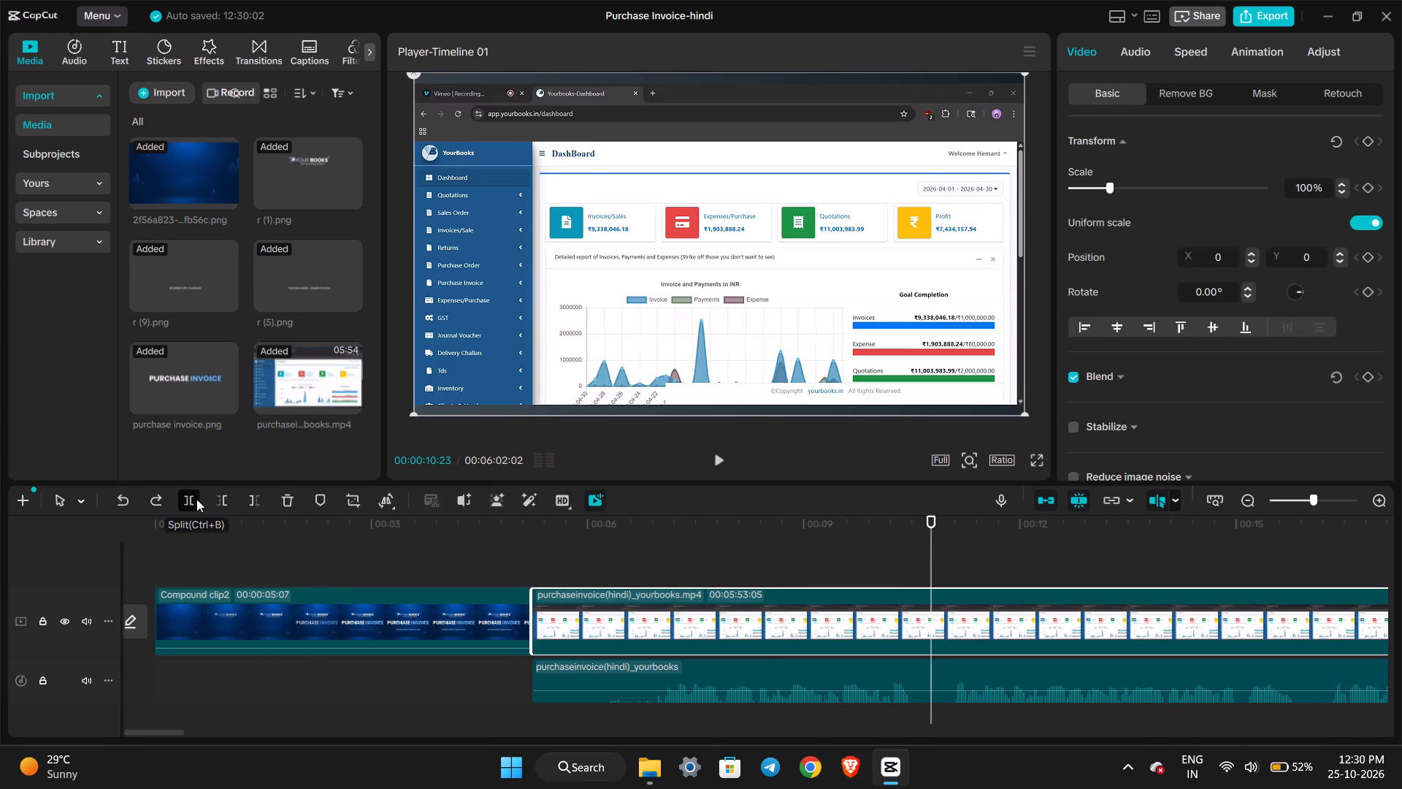
pyautogui.click(853, 706)
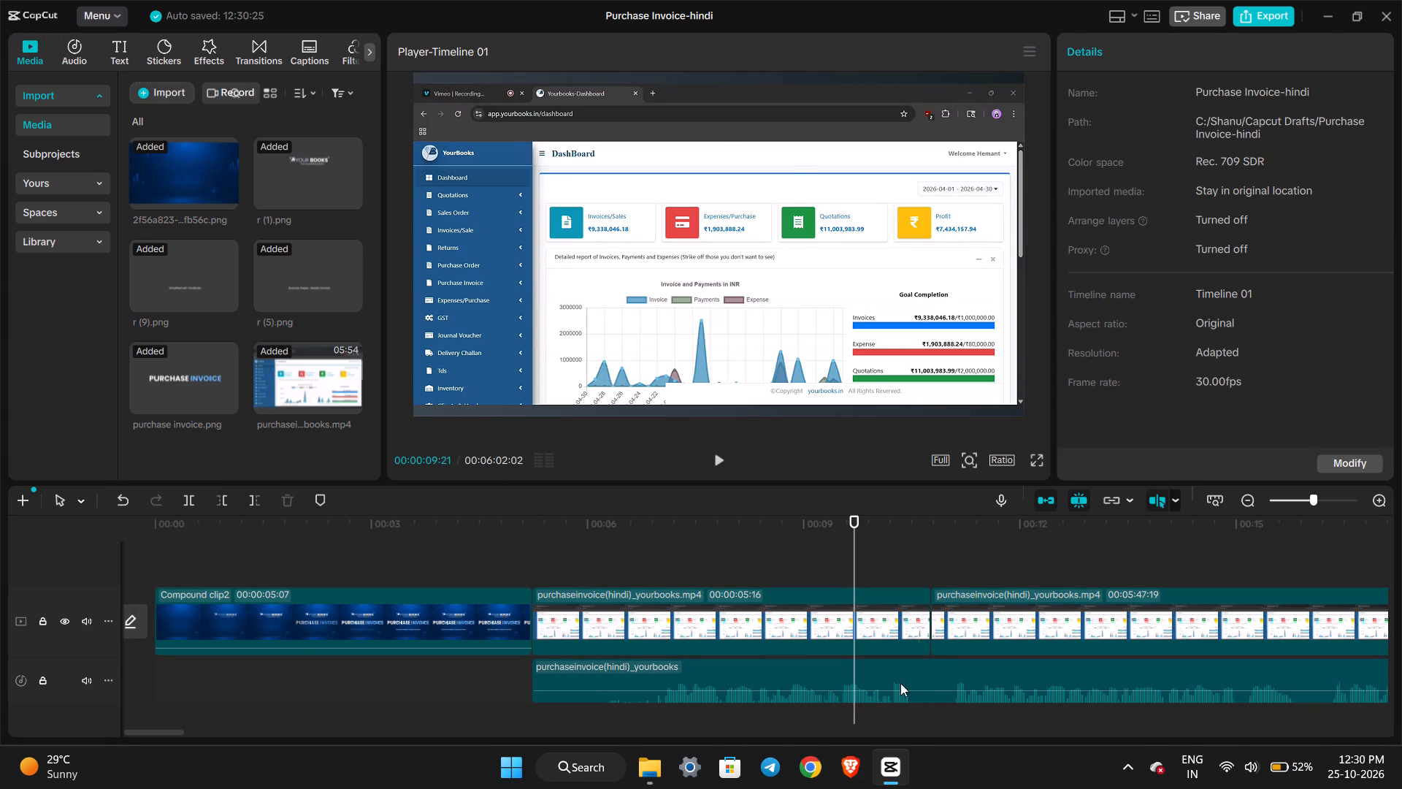
# Split the recording's separate audio track at 00:00:10:23, in line with the existing cut in the video clip.
pyautogui.click(928, 647)
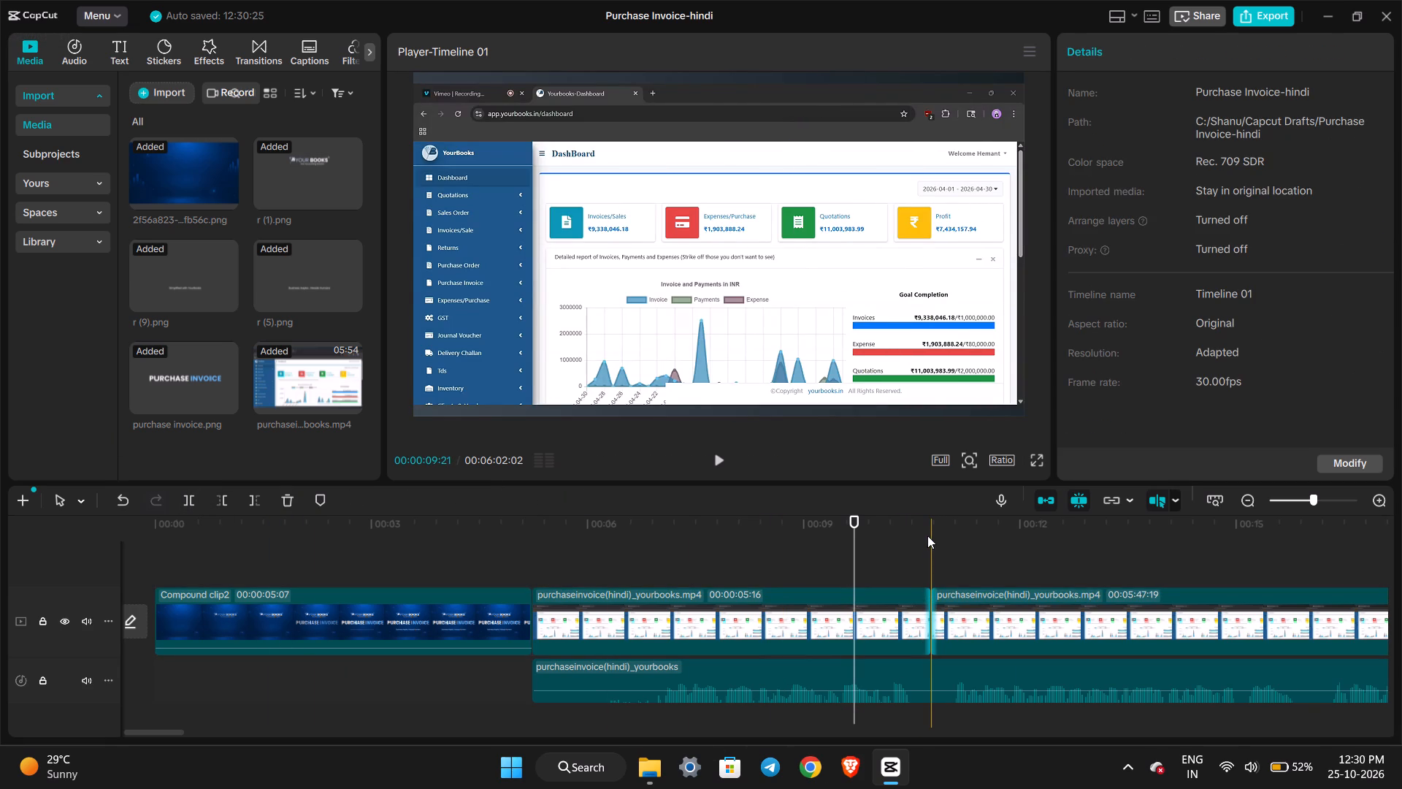
pyautogui.click(927, 535)
pyautogui.click(916, 663)
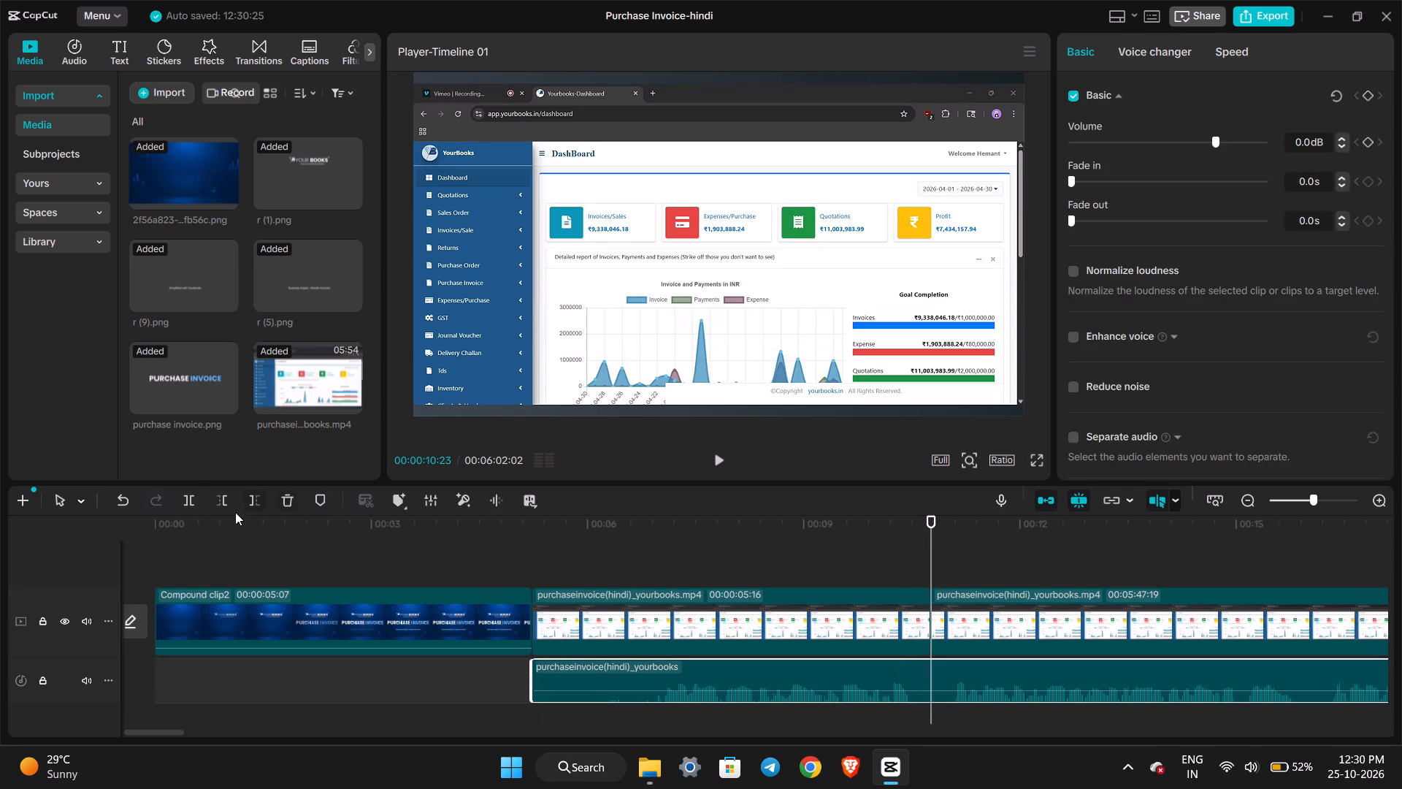
pyautogui.click(178, 495)
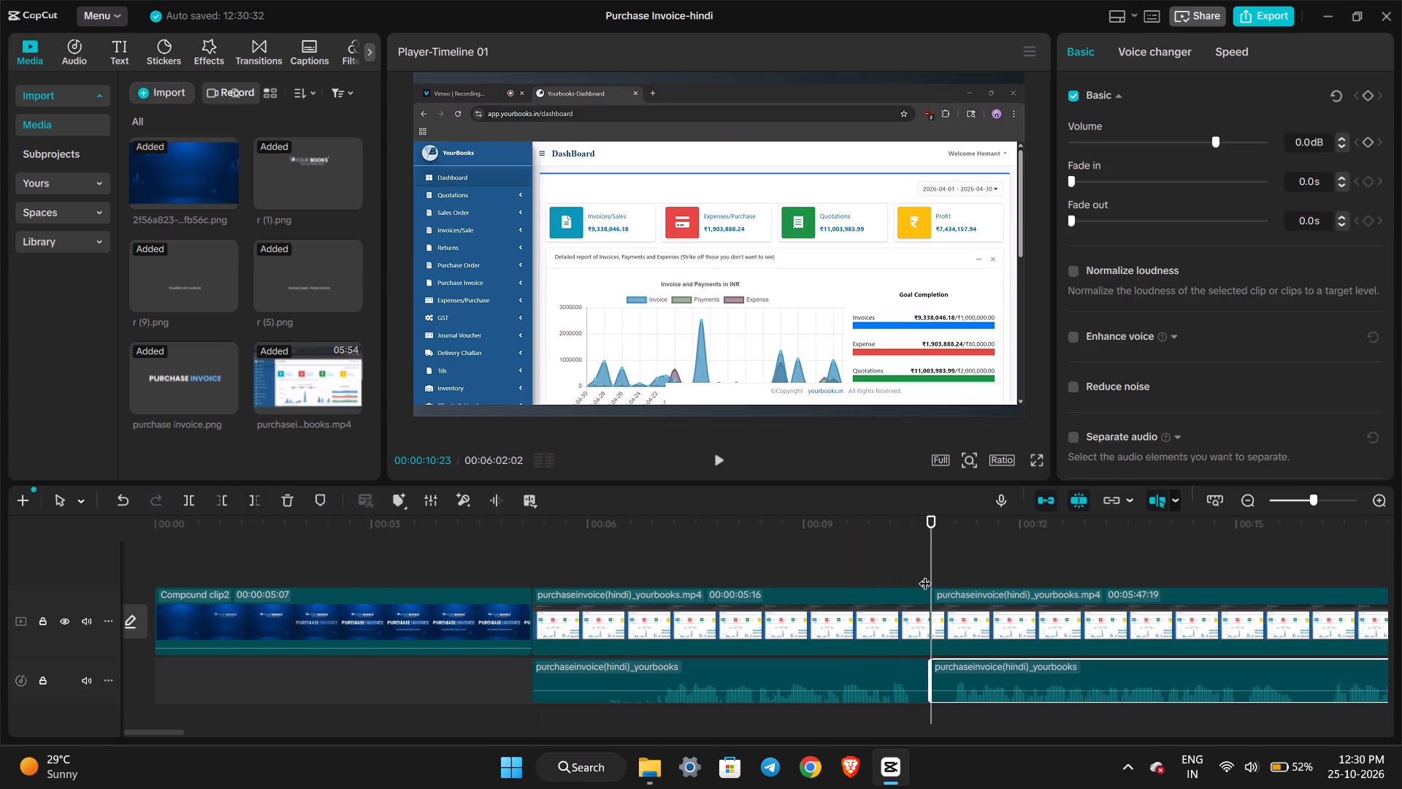
pyautogui.click(925, 574)
# Delete the short 00:00:05:16 recording video clip directly after the intro, leaving its audio in place.
pyautogui.keyDown('ctrl'); pyautogui.scroll(2, 913, 663); pyautogui.keyUp('ctrl')
pyautogui.hscroll(-1, 913, 663)
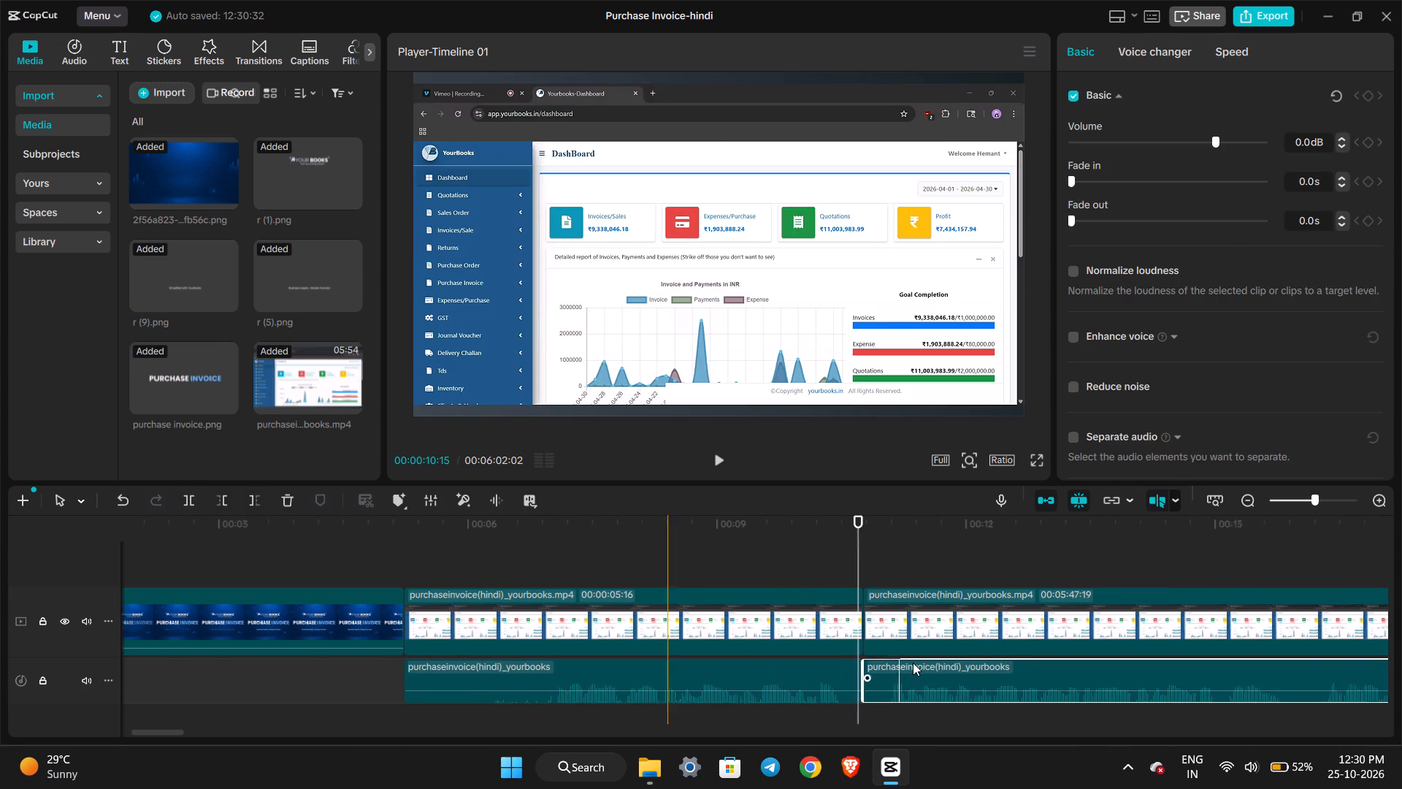
pyautogui.hscroll(-1, 913, 663)
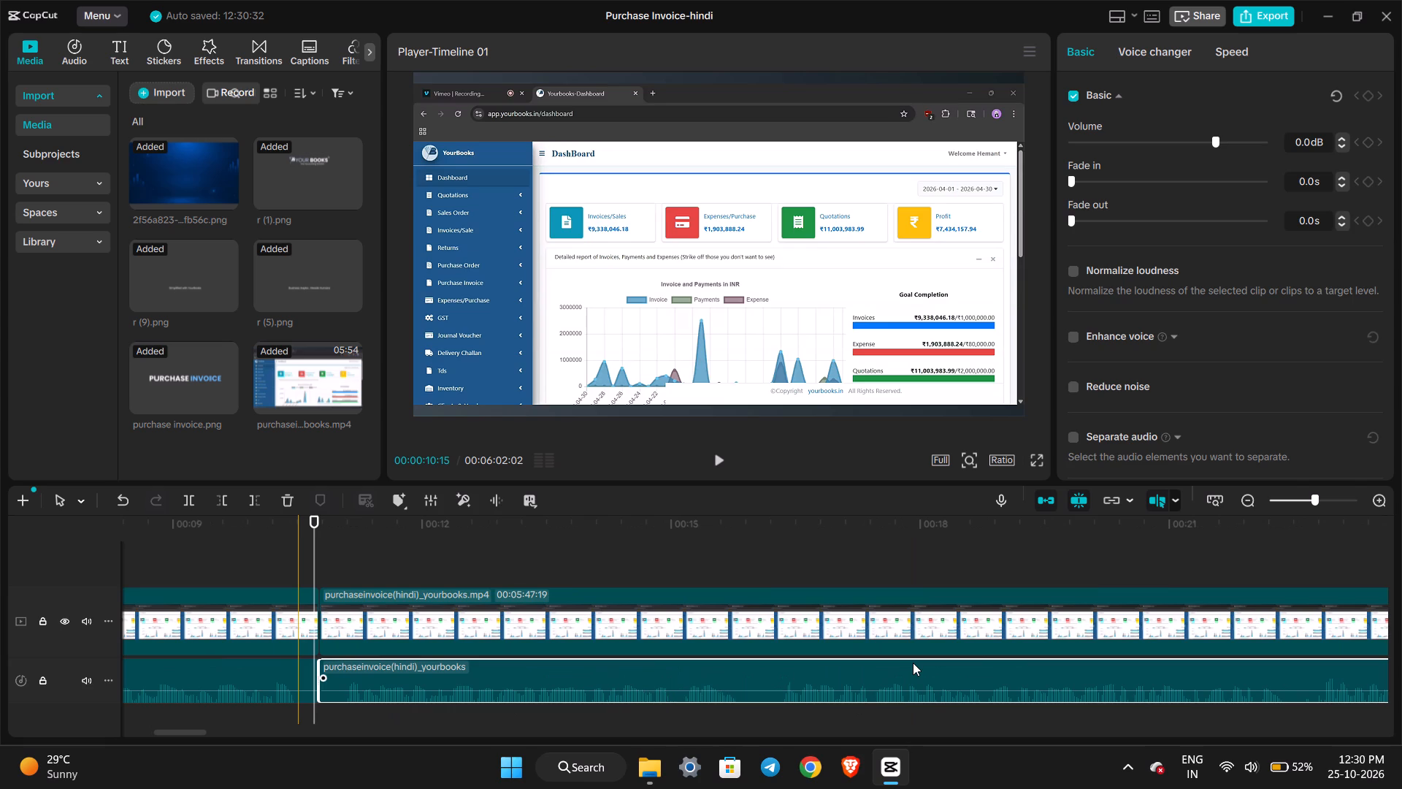
pyautogui.click(444, 575)
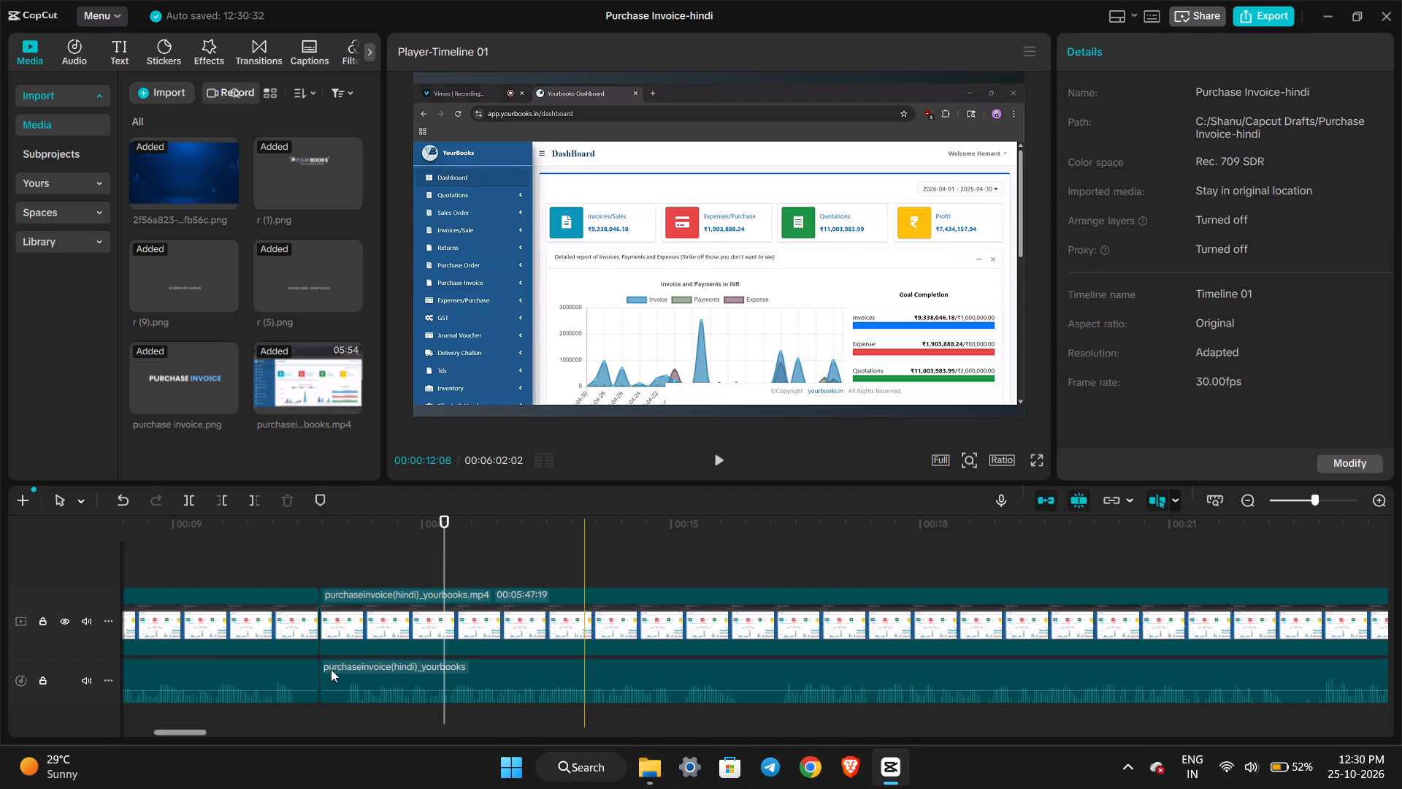
pyautogui.click(185, 728)
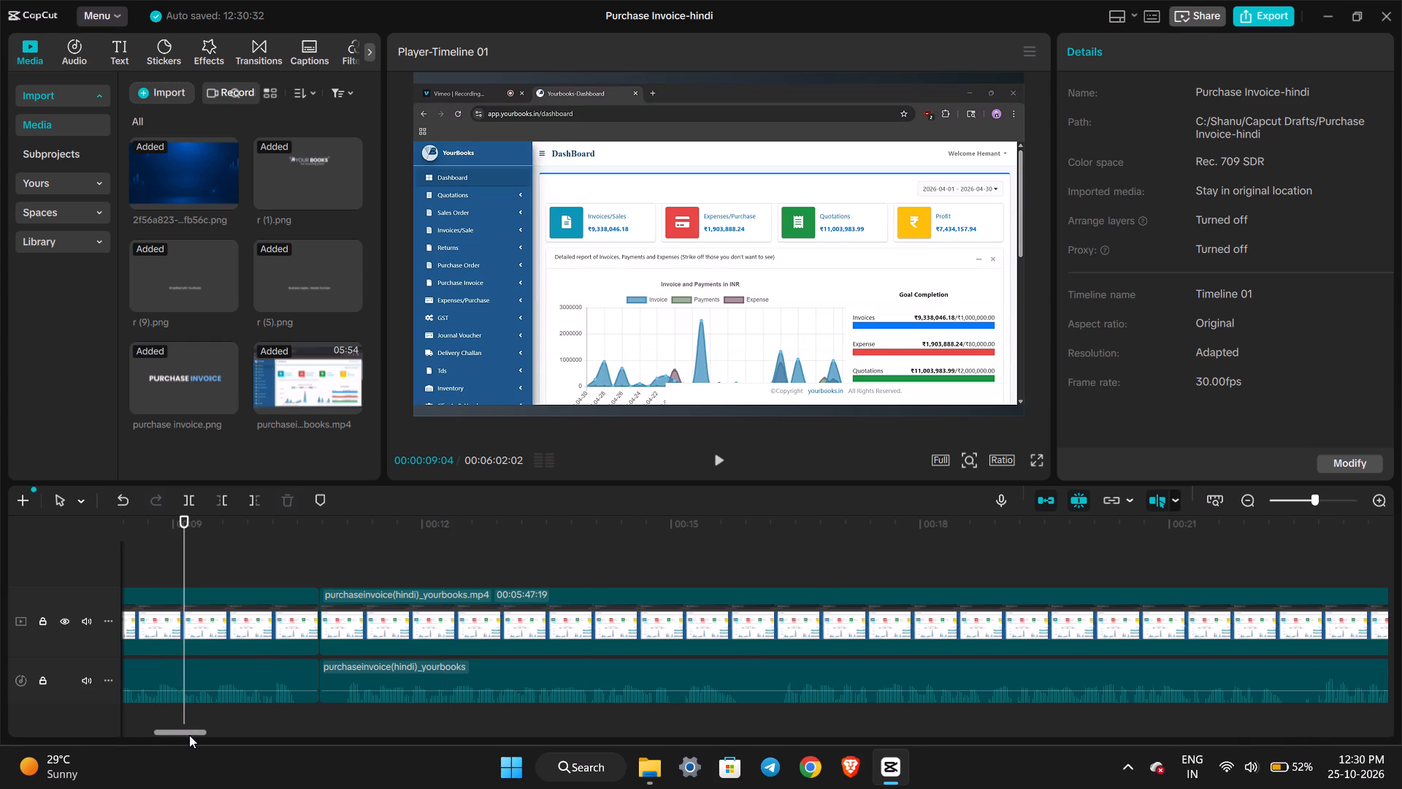
pyautogui.moveTo(189, 735); pyautogui.dragTo(115, 720)
pyautogui.click(876, 613)
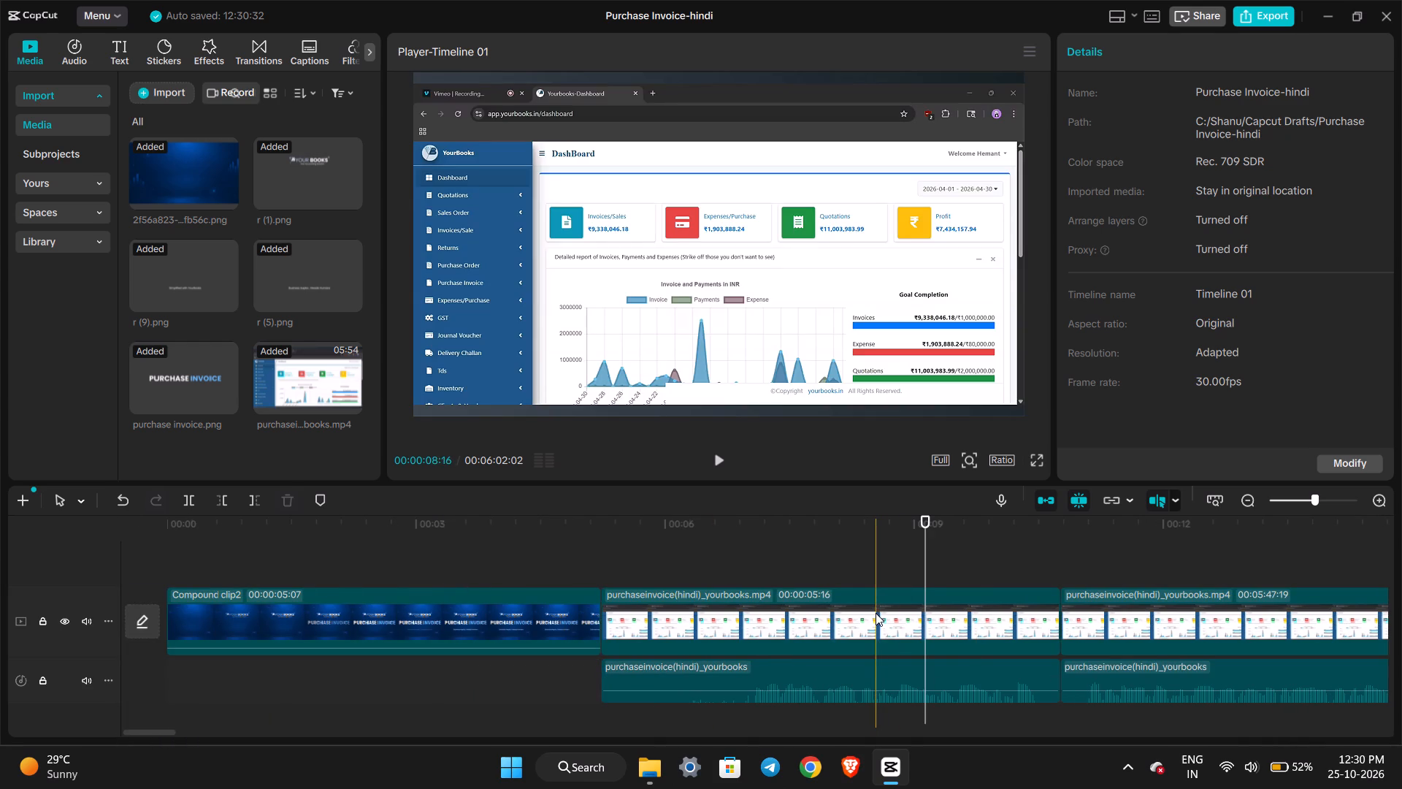
pyautogui.press('Delete')
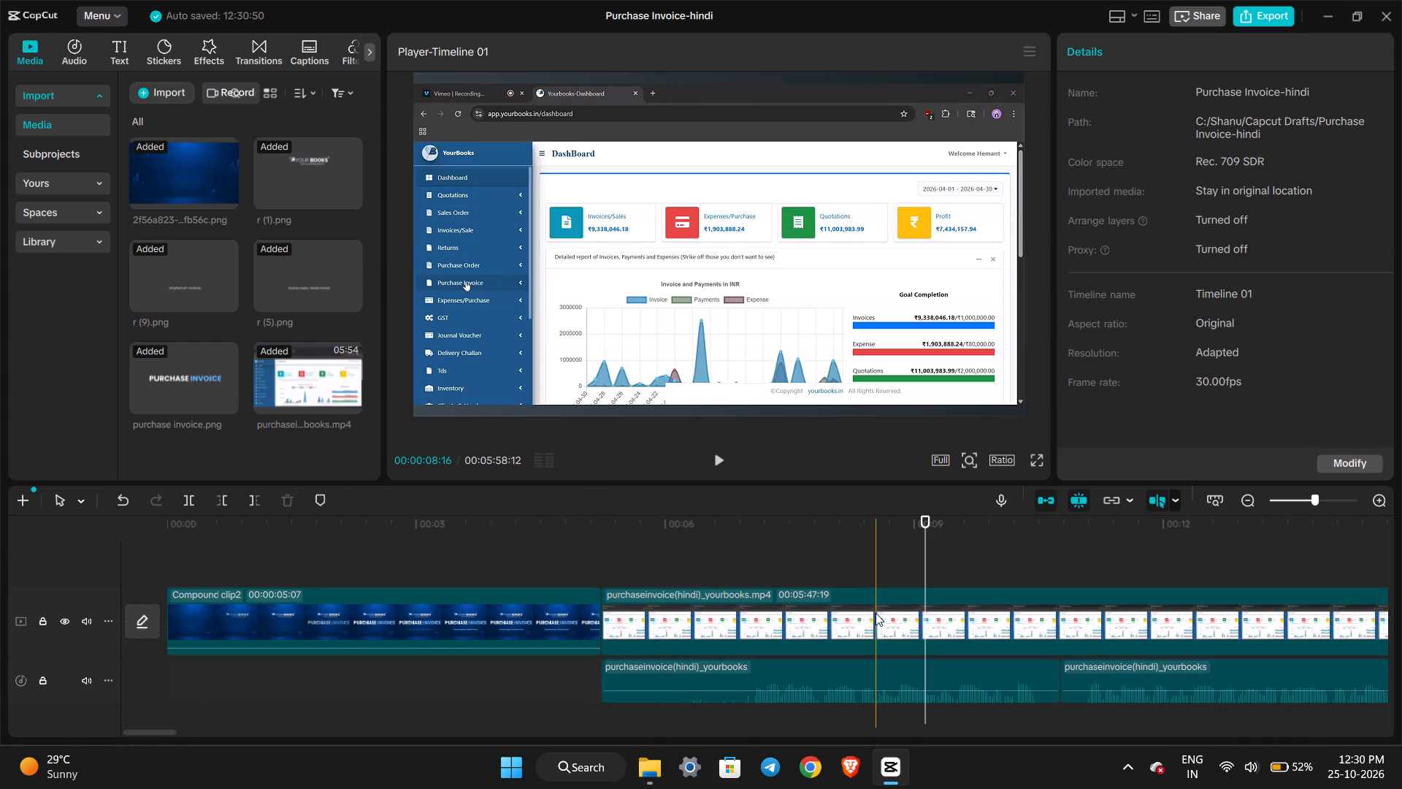
# Trim the start of the first audio piece to 00:00:06:24 and move the piece to the timeline's start, beneath the intro.
pyautogui.click(730, 525)
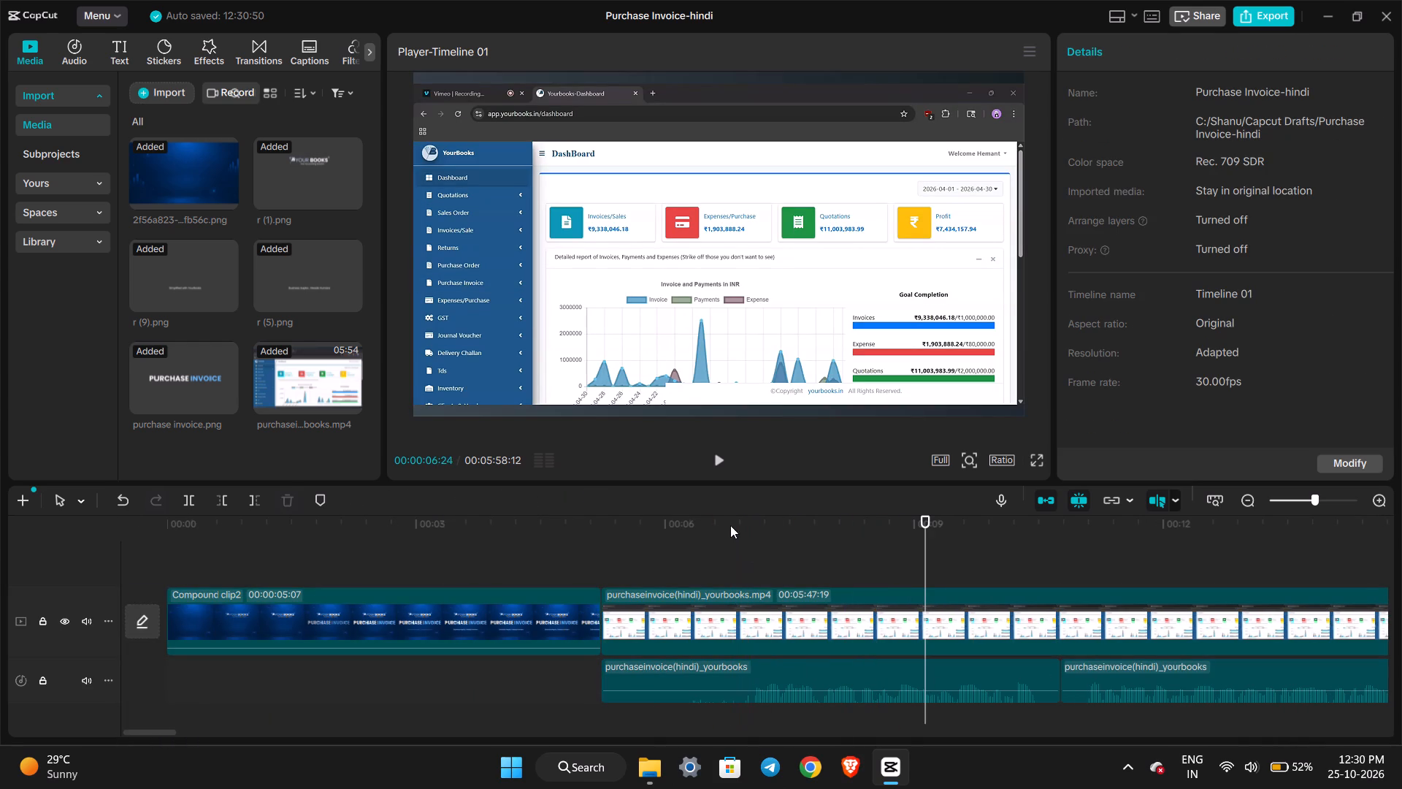
pyautogui.click(721, 676)
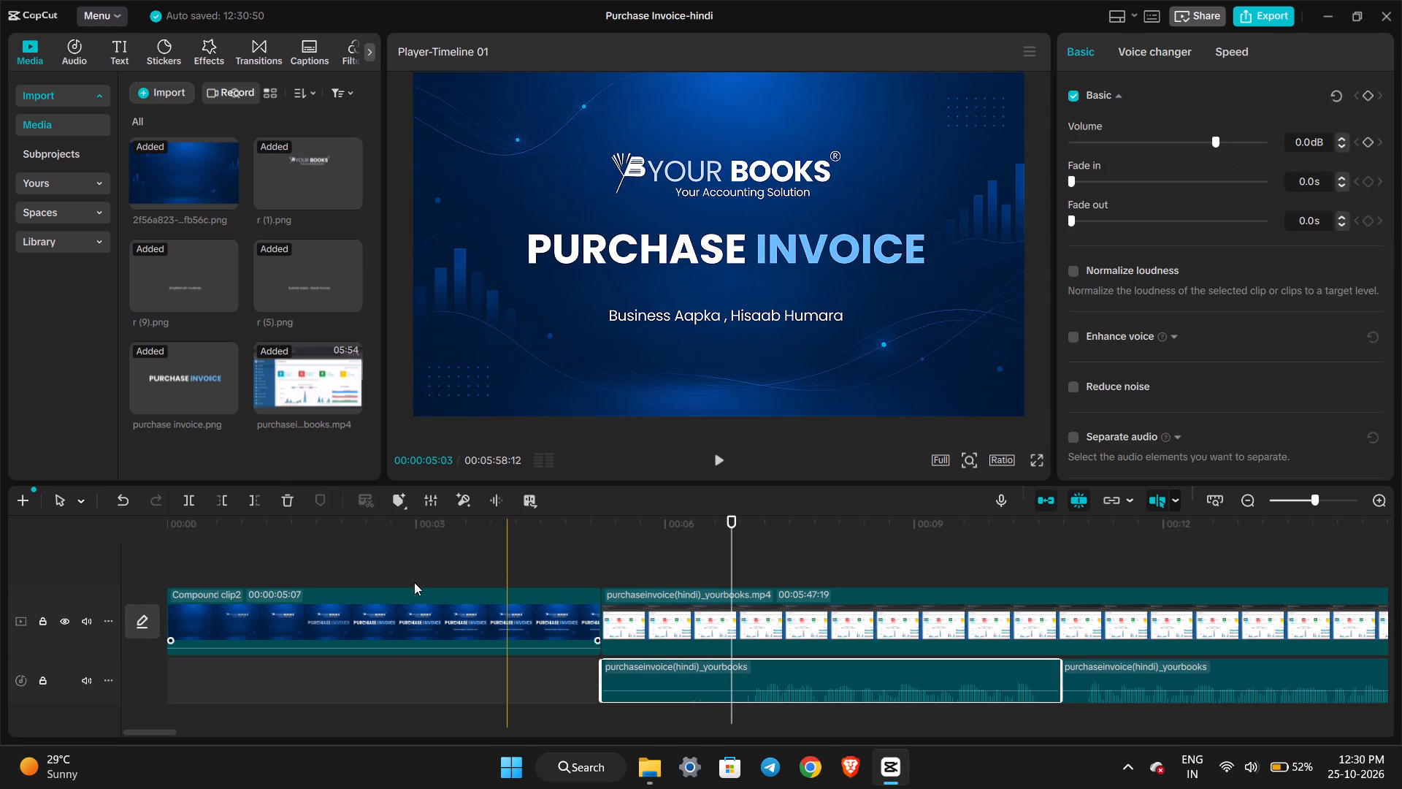
pyautogui.click(222, 496)
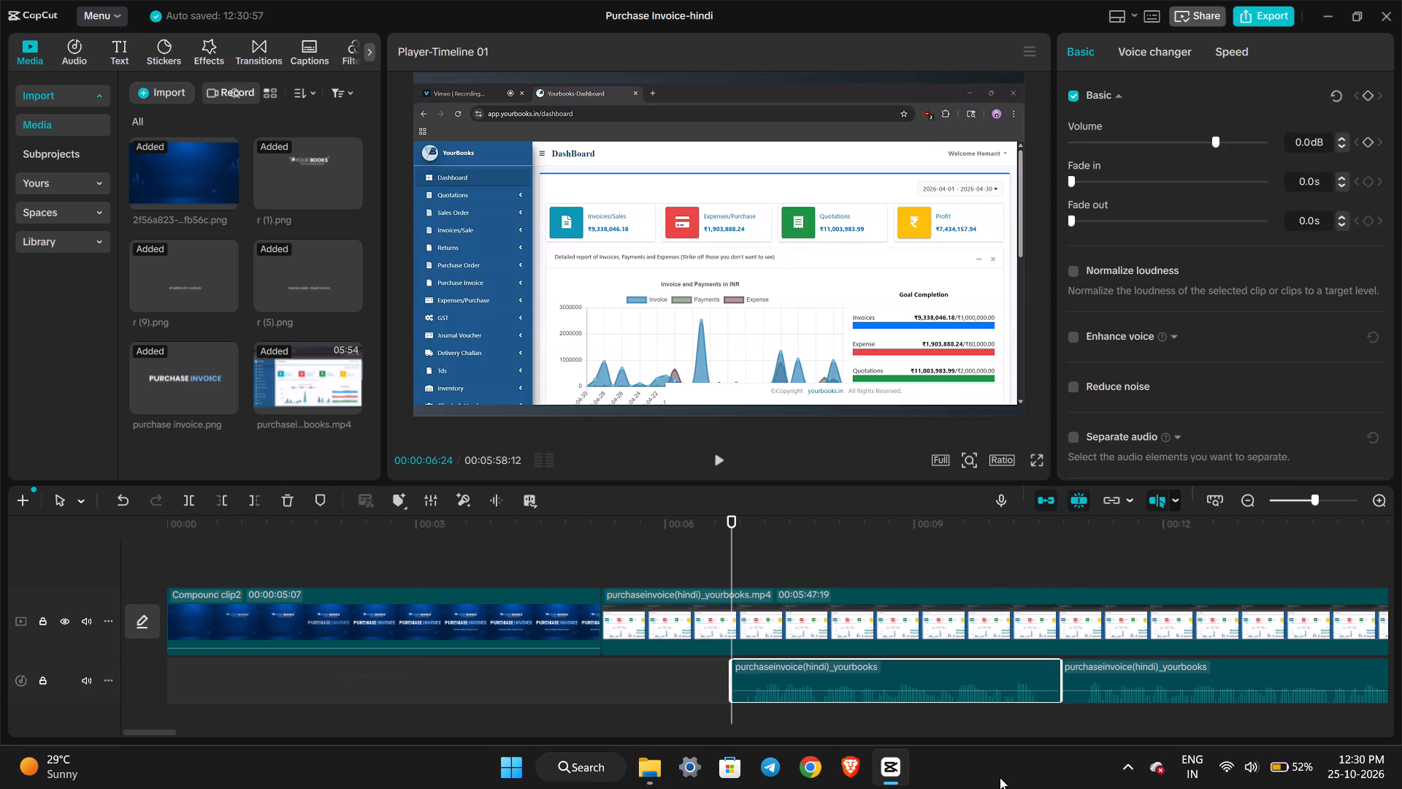
pyautogui.moveTo(976, 670); pyautogui.dragTo(407, 668)
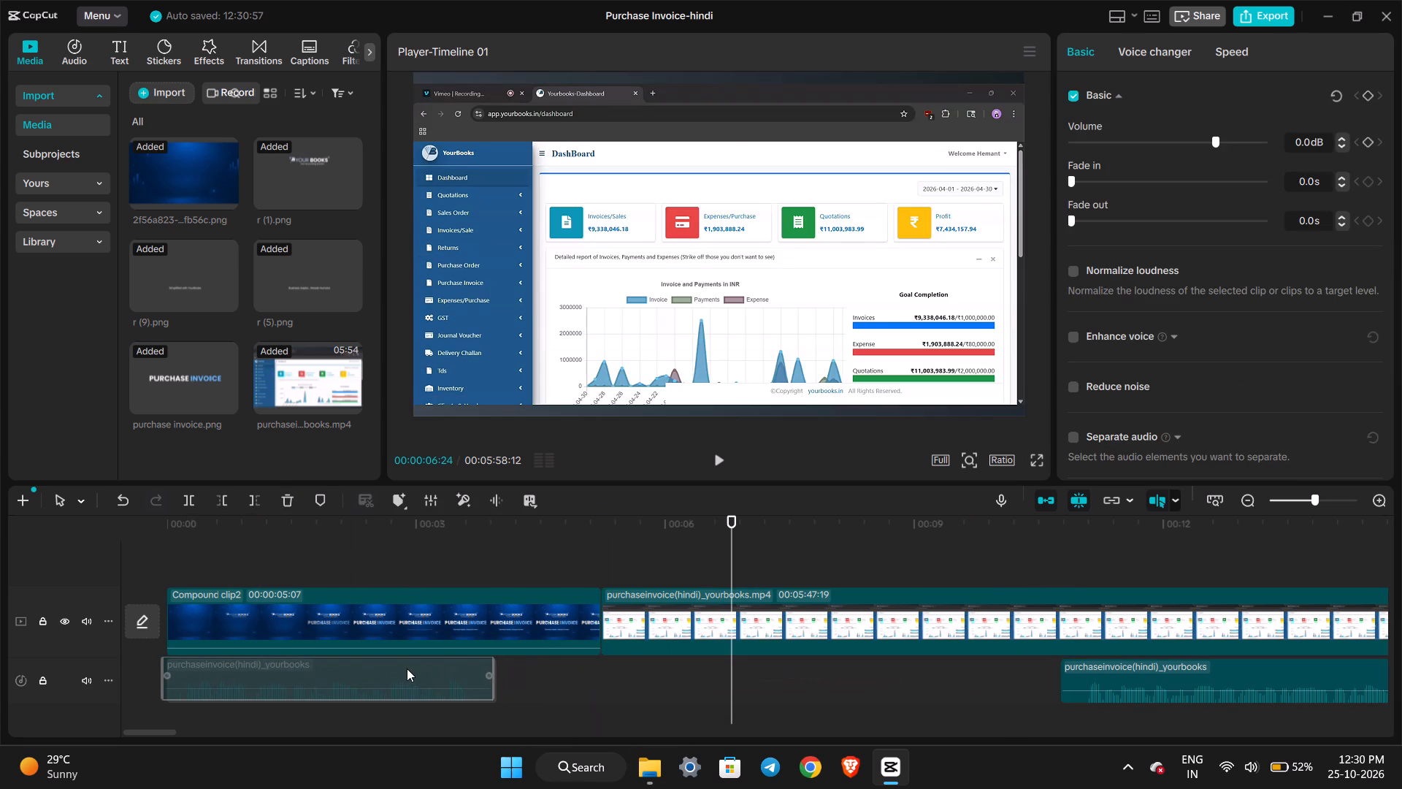
pyautogui.moveTo(407, 668); pyautogui.dragTo(406, 670)
# Play the intro with its voiceover and trim the end of the intro compound clip to 00:00:03:25.
pyautogui.click(163, 542)
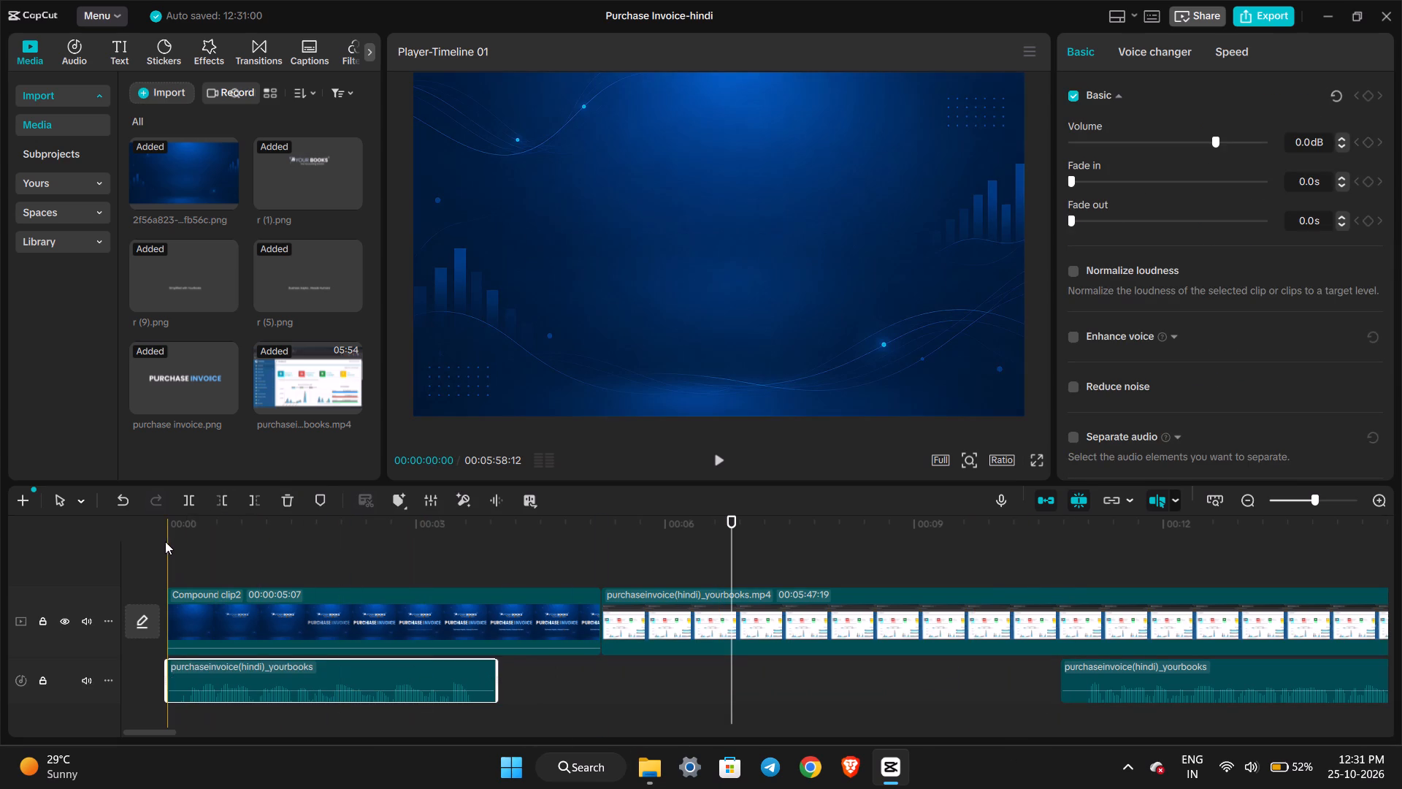
pyautogui.click(166, 541)
pyautogui.click(166, 541)
pyautogui.click(171, 540)
pyautogui.press('space')
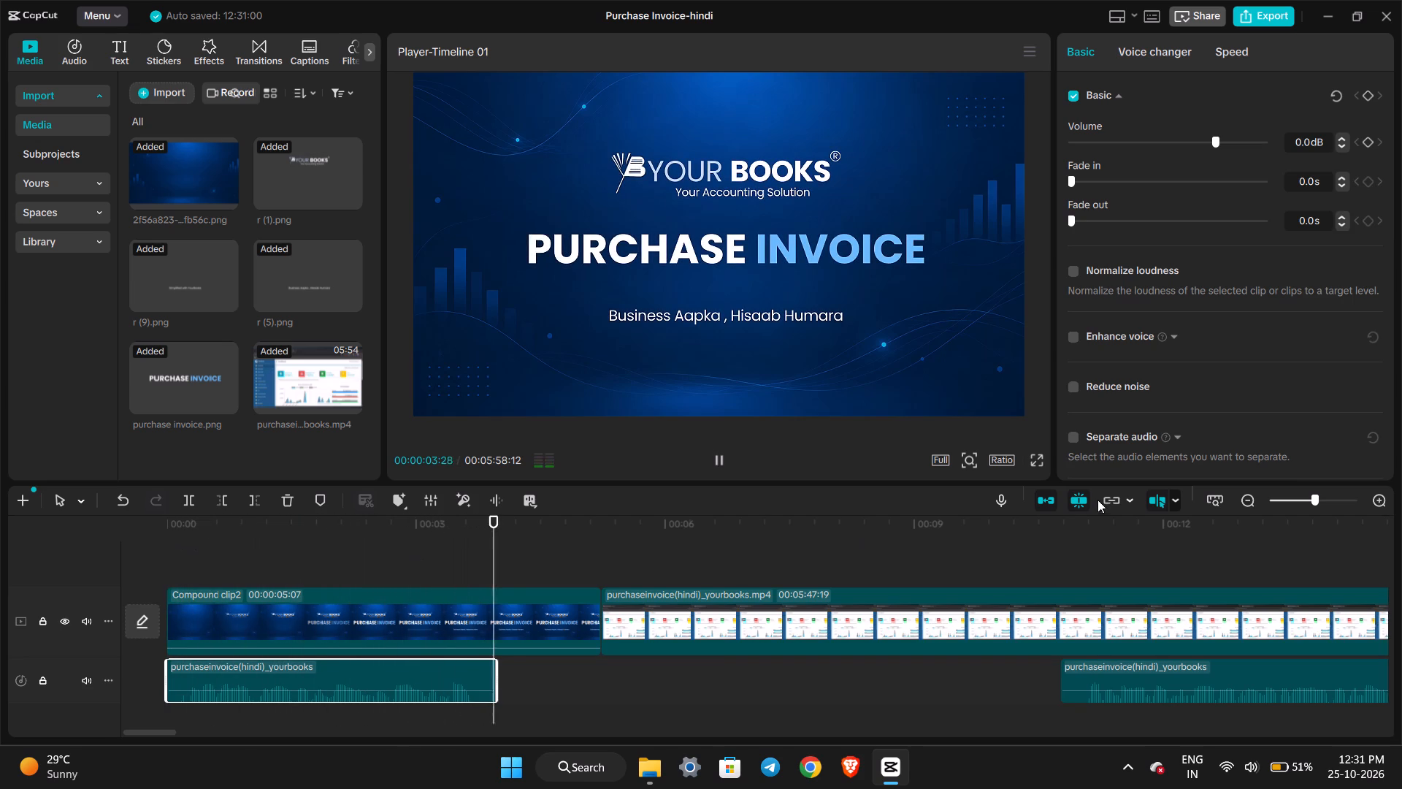
pyautogui.click(719, 457)
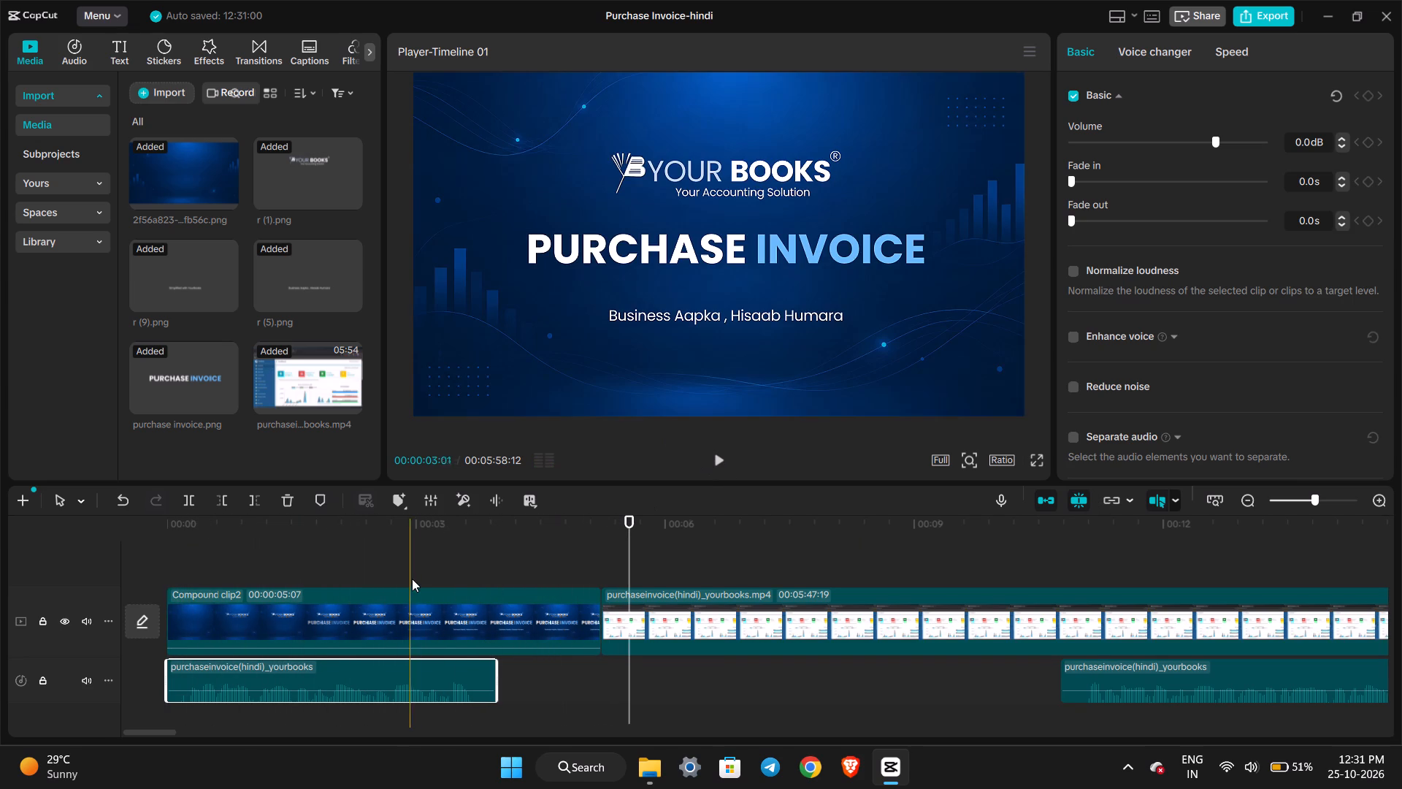
pyautogui.click(486, 530)
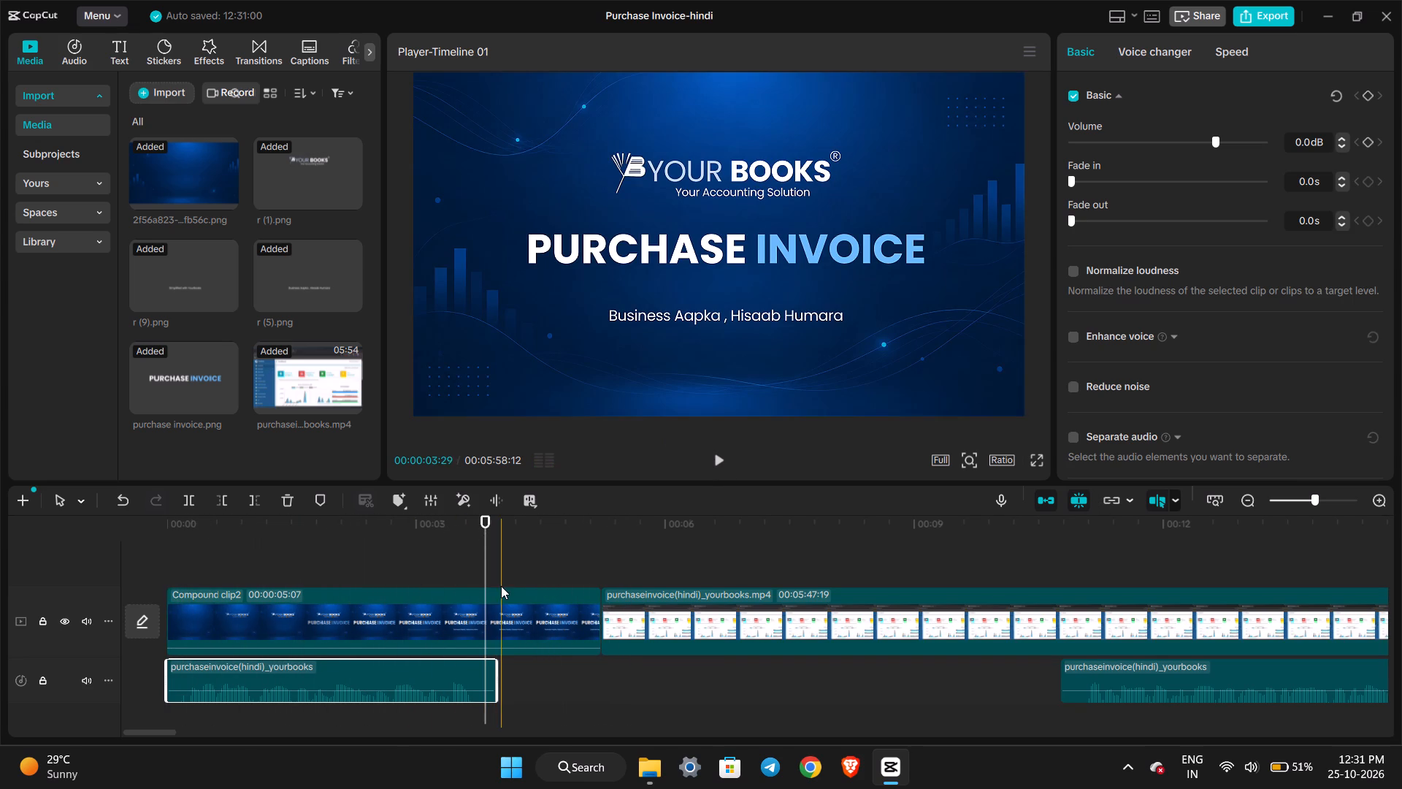
pyautogui.click(509, 608)
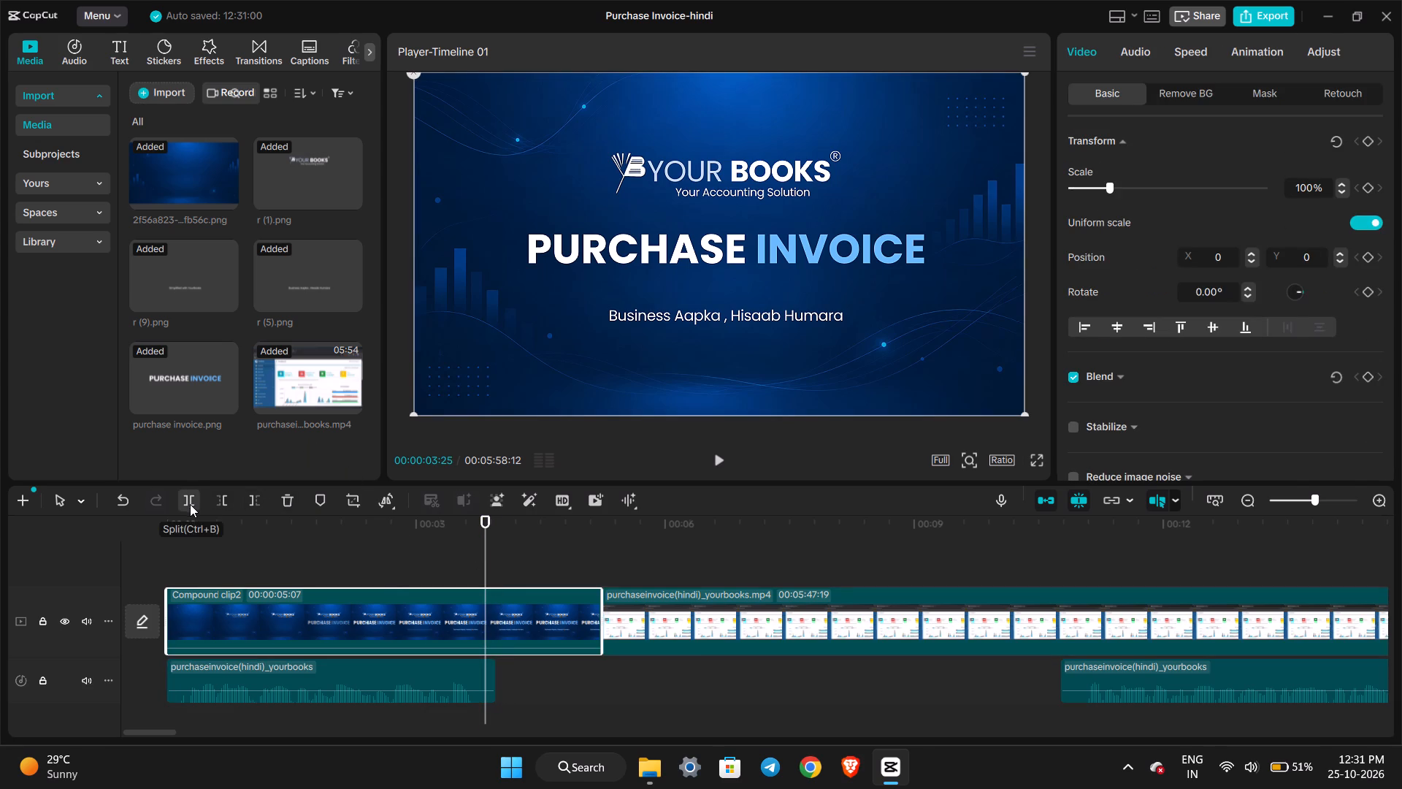
pyautogui.click(258, 503)
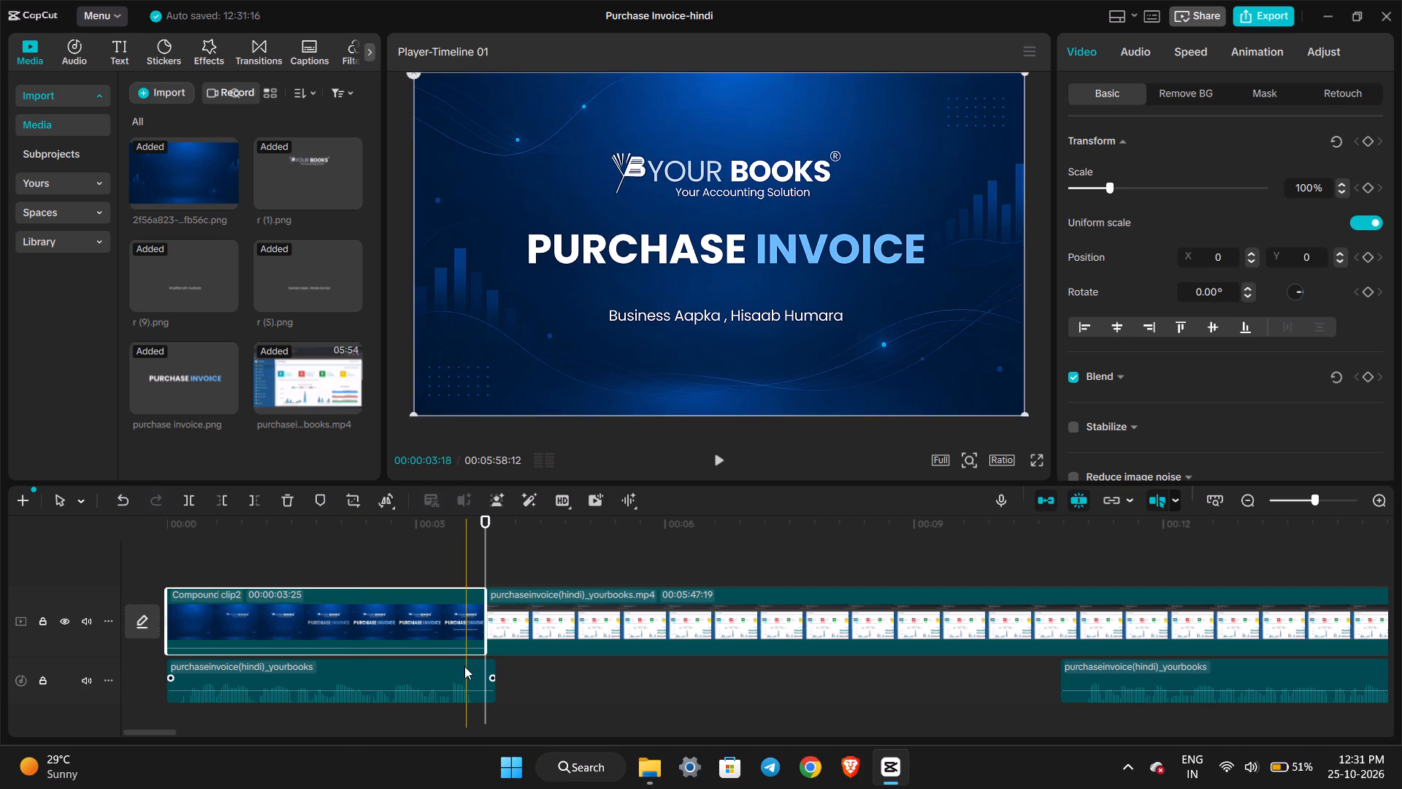
# Trim the end of the intro's audio piece to 00:00:03:25 so it matches the intro clip.
pyautogui.click(464, 666)
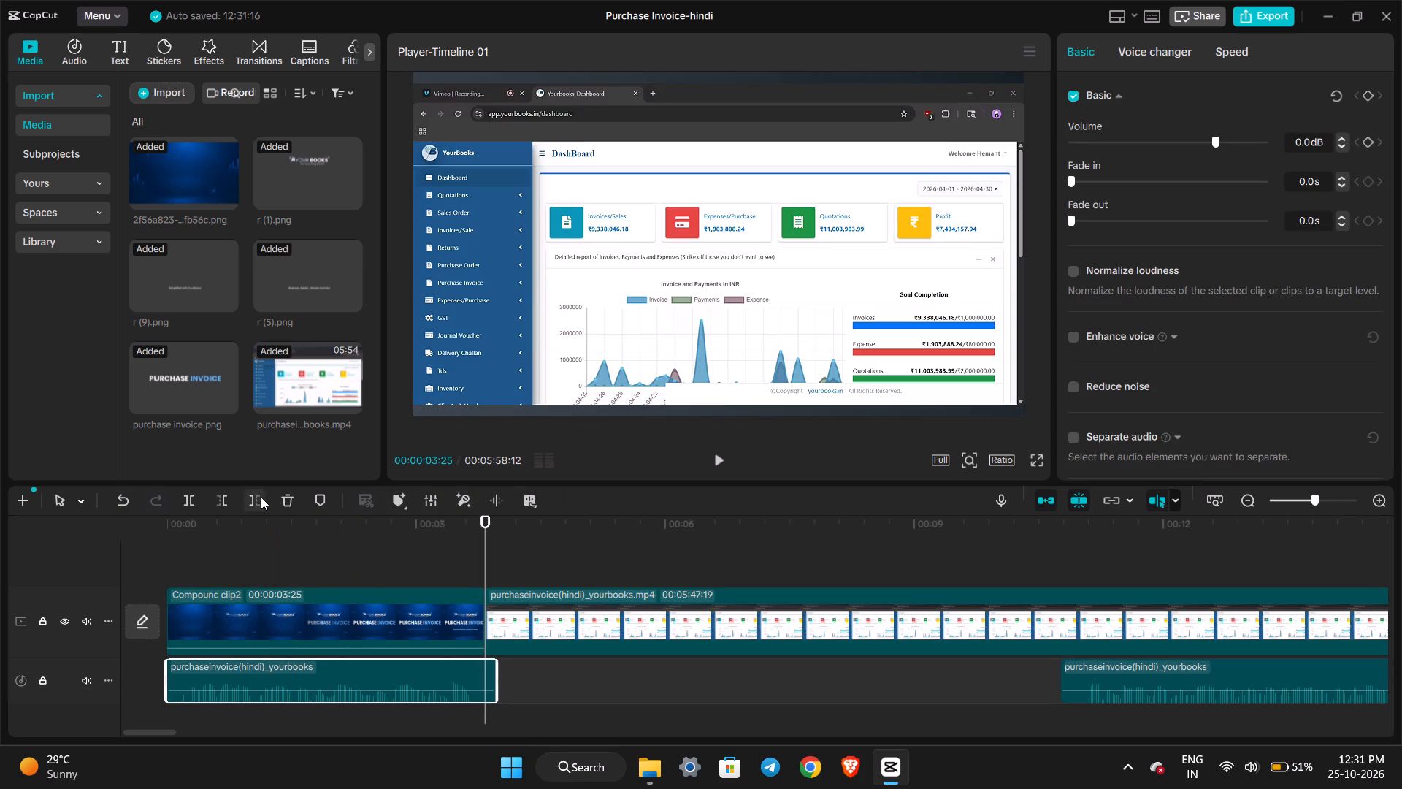
pyautogui.click(261, 497)
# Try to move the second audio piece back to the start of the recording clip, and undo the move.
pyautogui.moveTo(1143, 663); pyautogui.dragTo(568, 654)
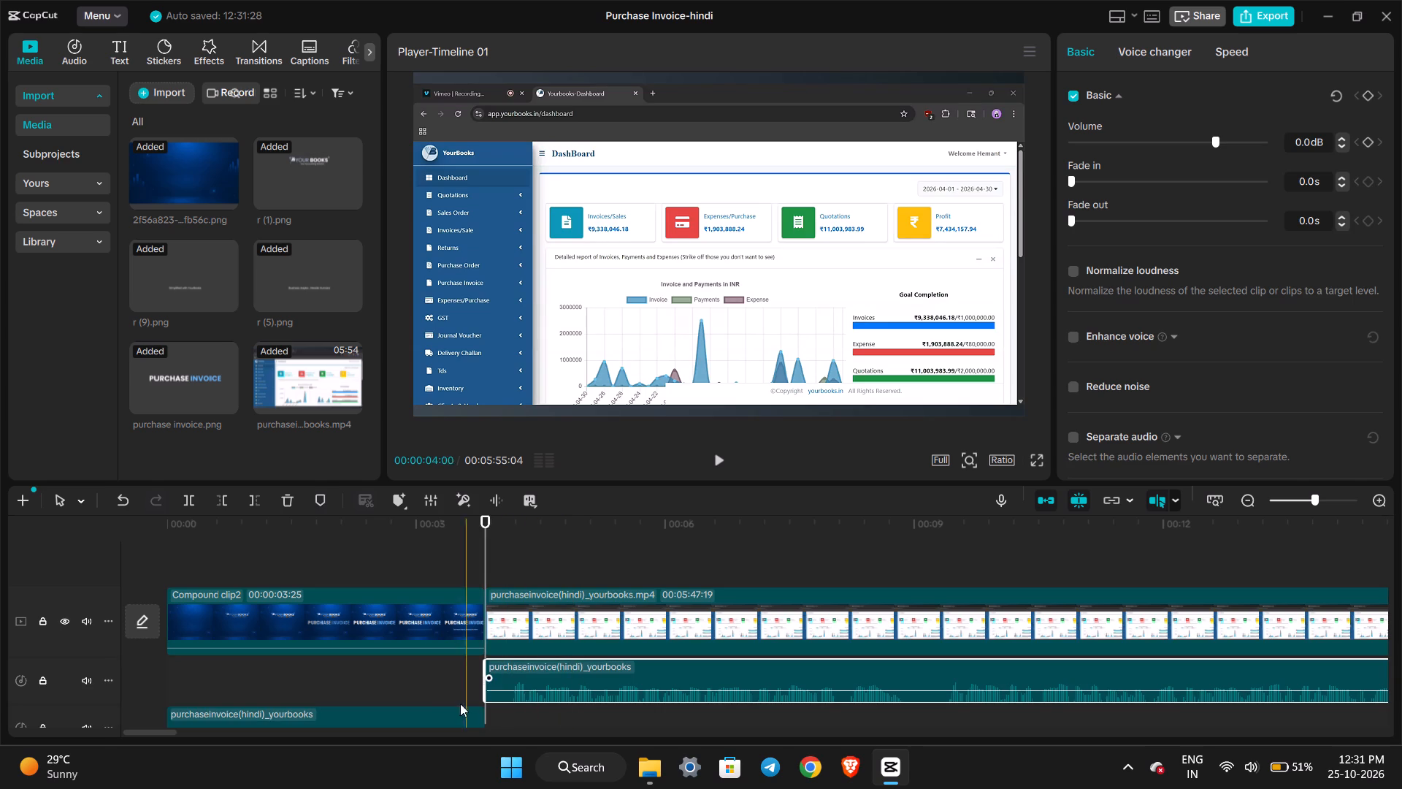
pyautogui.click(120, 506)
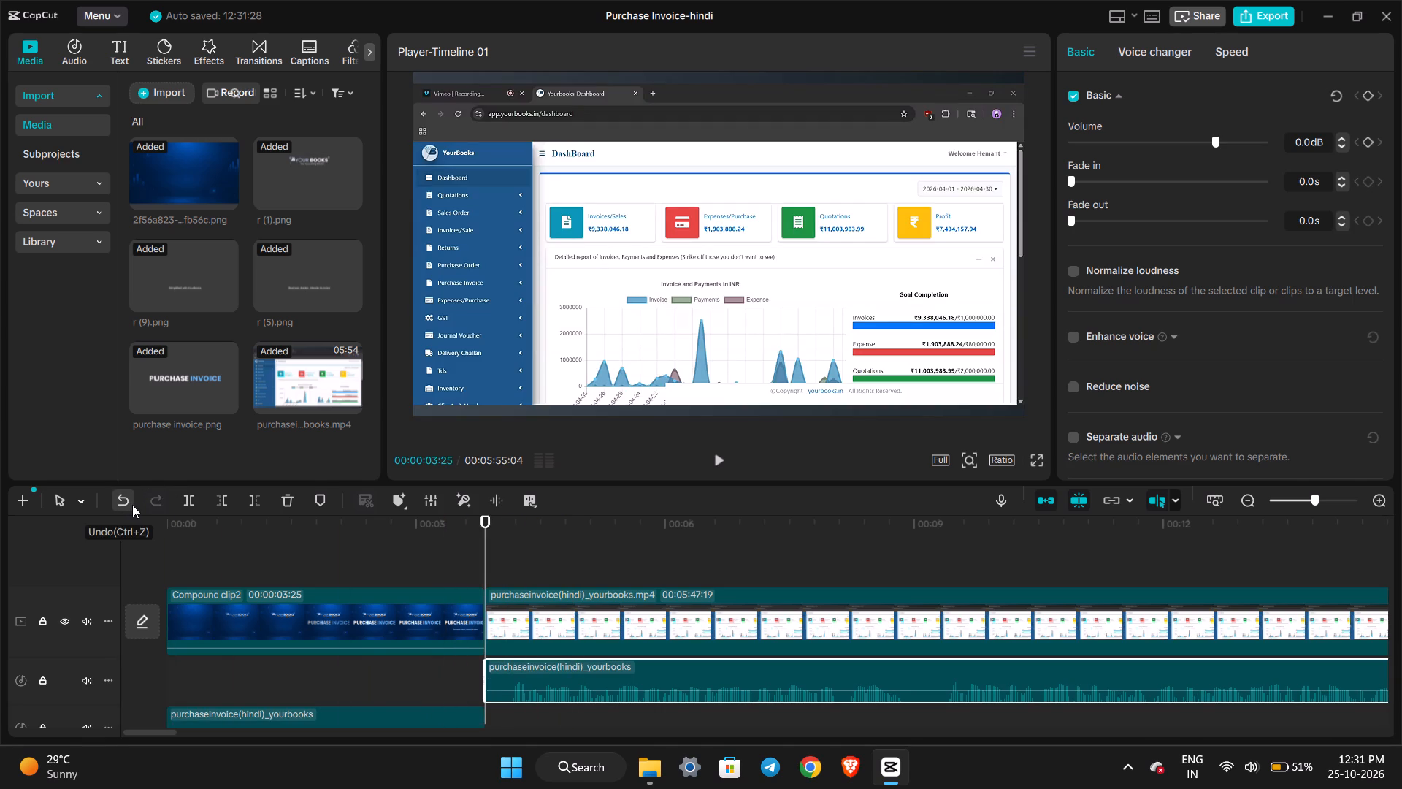
# Move the second audio piece to 00:00:03:25 on the same track, directly after the intro's audio, and deselect it.
pyautogui.moveTo(1155, 667); pyautogui.dragTo(1130, 663)
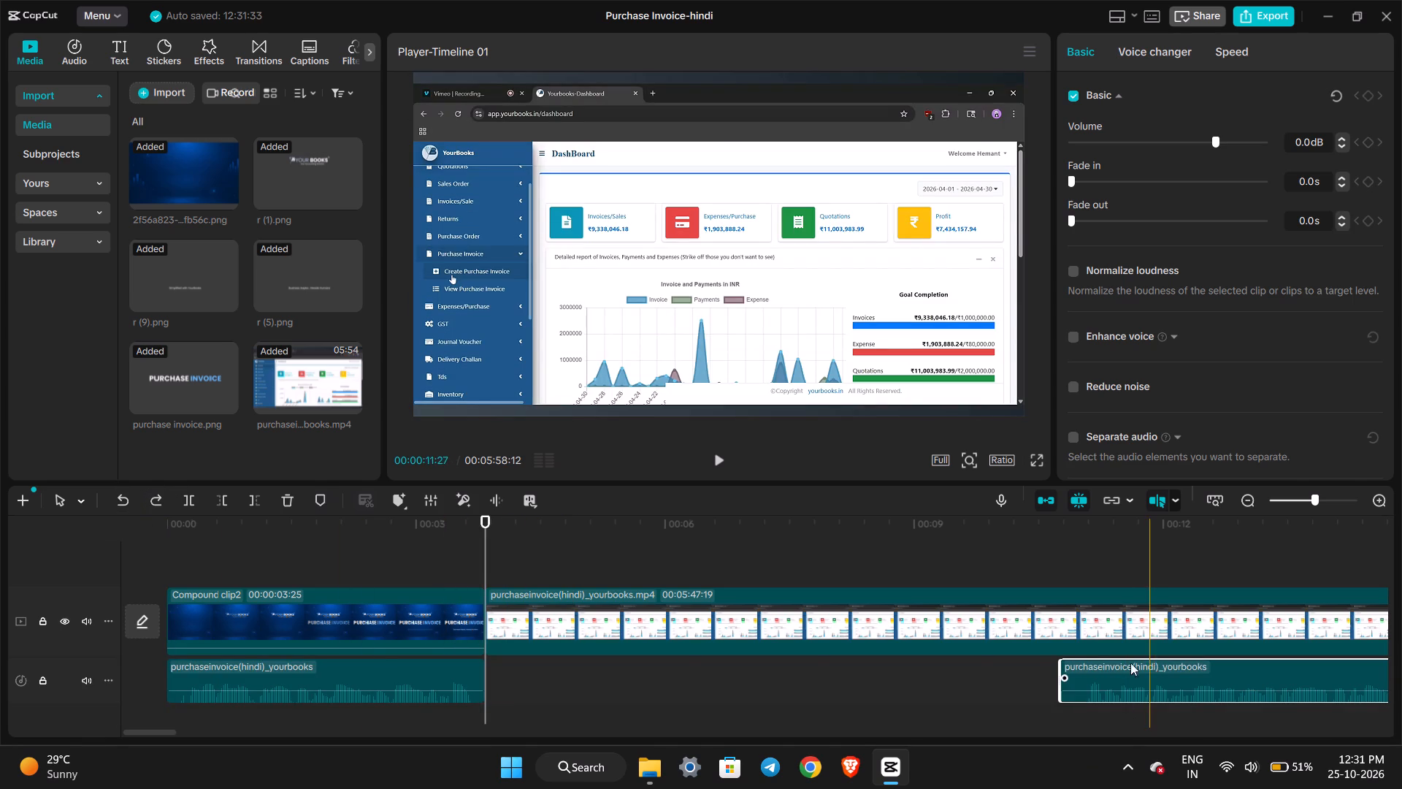
pyautogui.moveTo(1130, 663); pyautogui.dragTo(588, 667)
pyautogui.moveTo(588, 665); pyautogui.dragTo(583, 665)
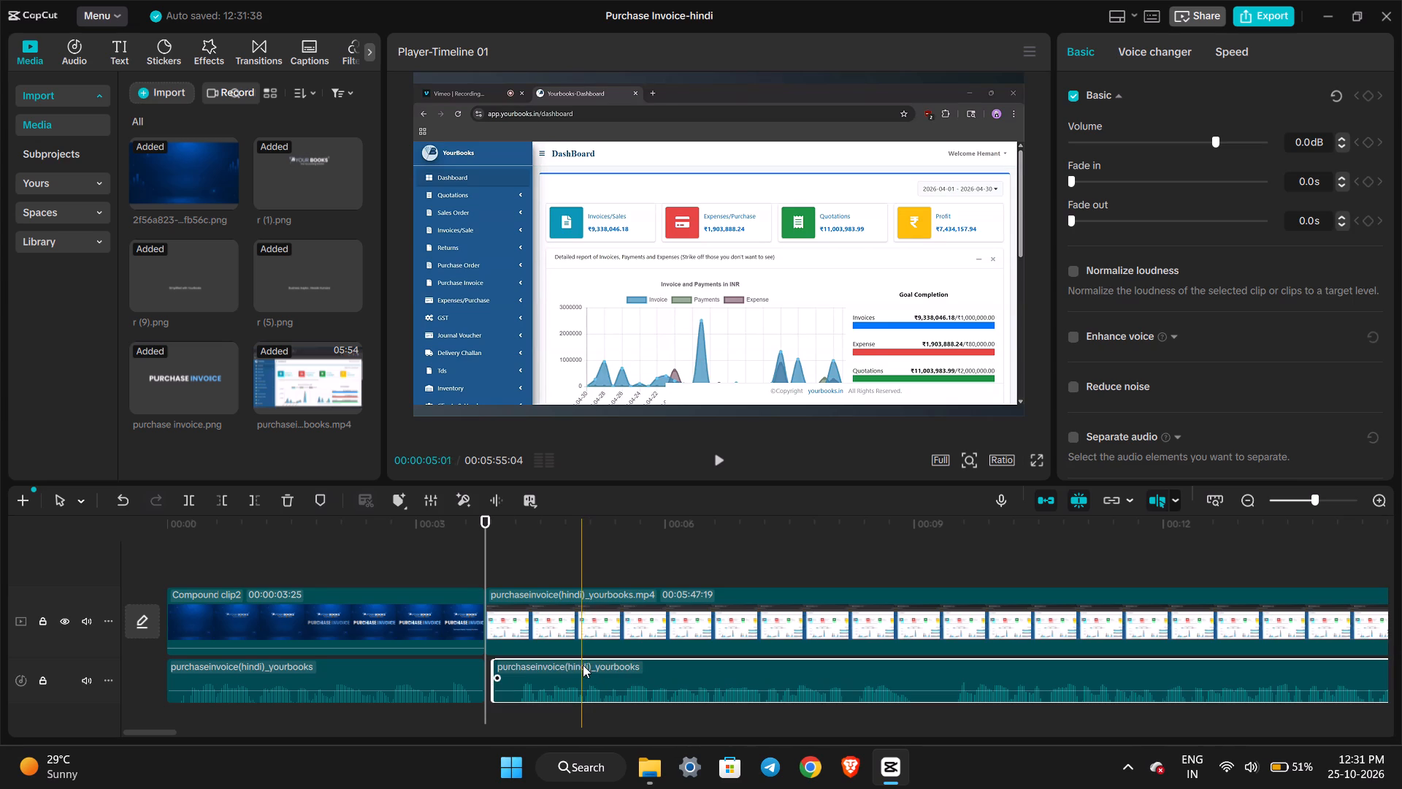
pyautogui.moveTo(583, 665); pyautogui.dragTo(580, 665)
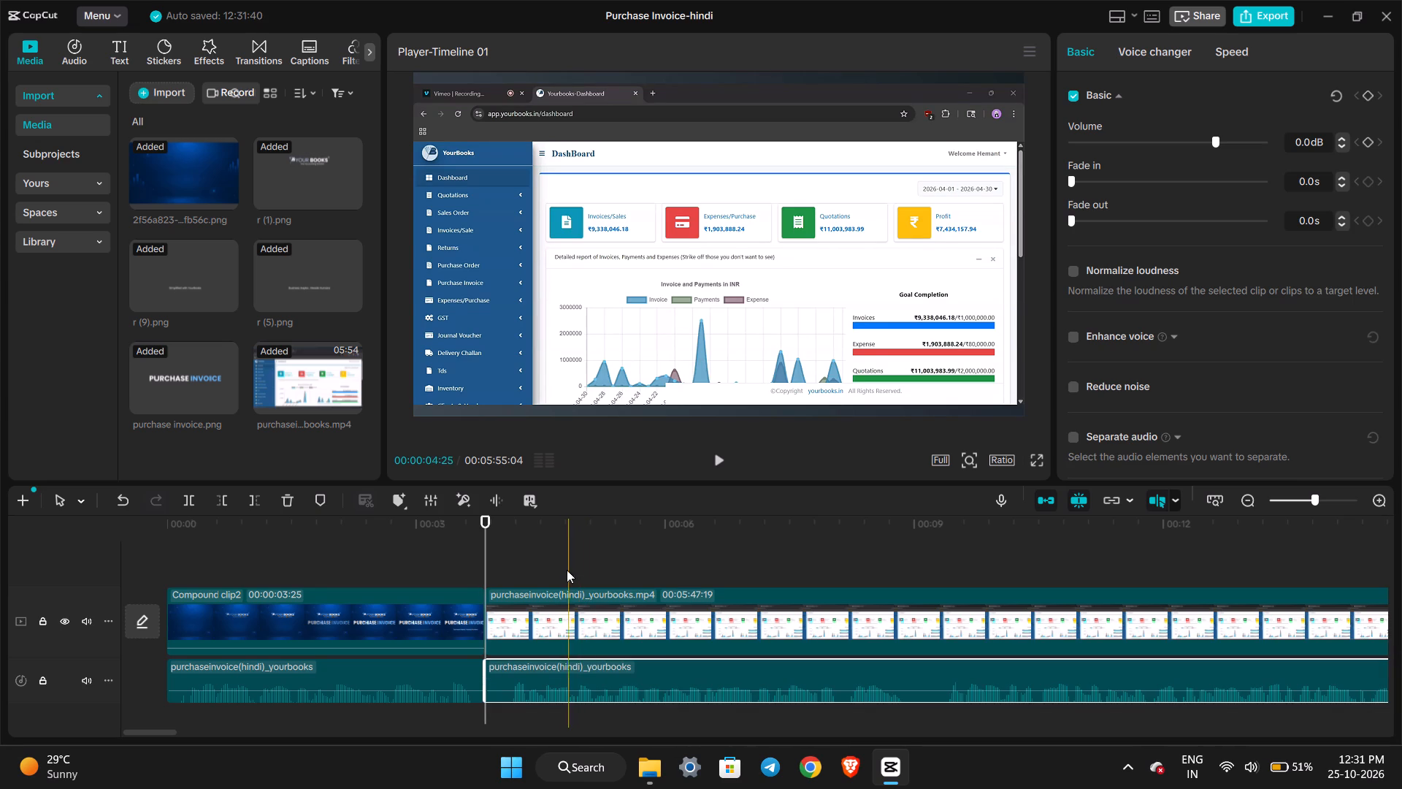
pyautogui.click(545, 551)
# Play across the intro-to-recording cut and add a transform keyframe to the recording clip at 00:00:06:21.
pyautogui.click(464, 545)
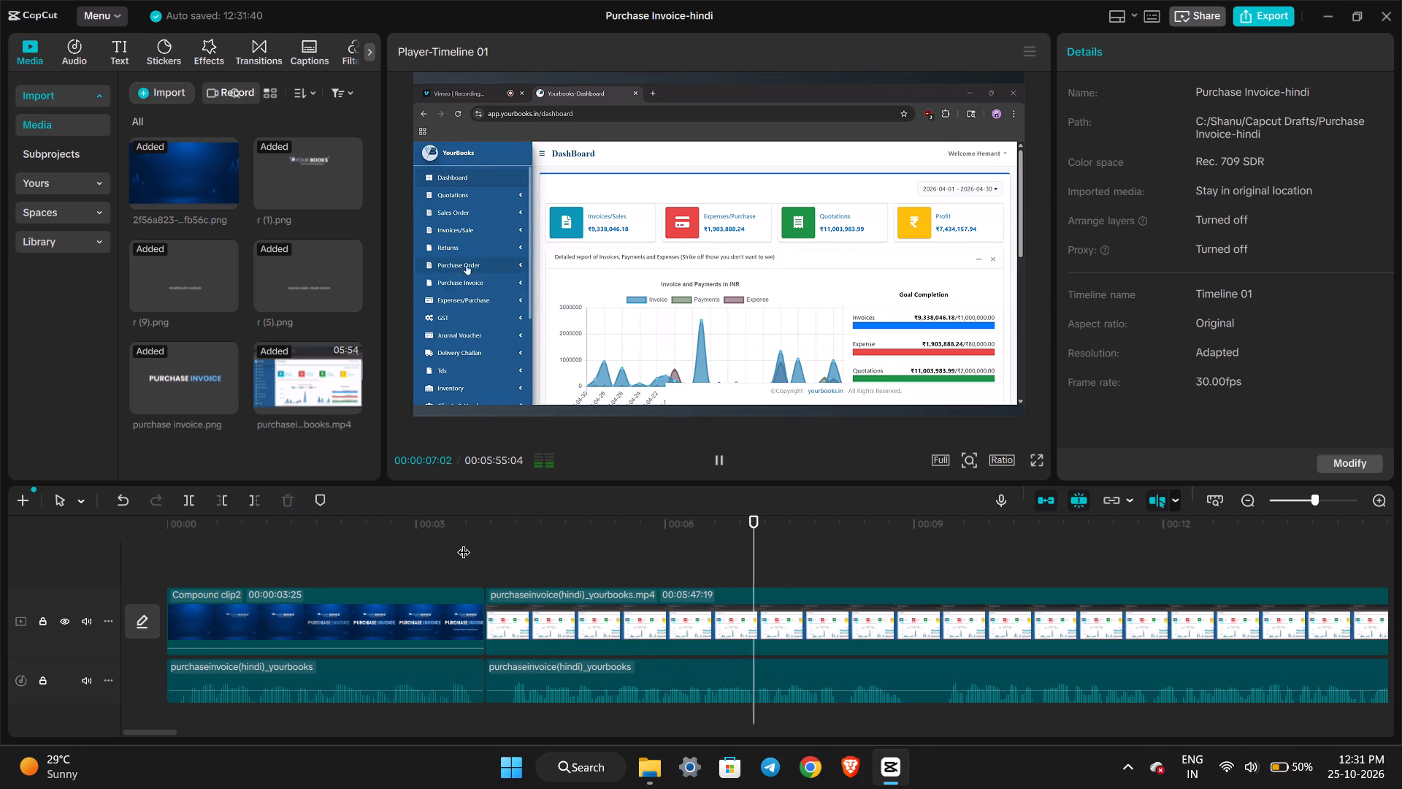
pyautogui.press('space')
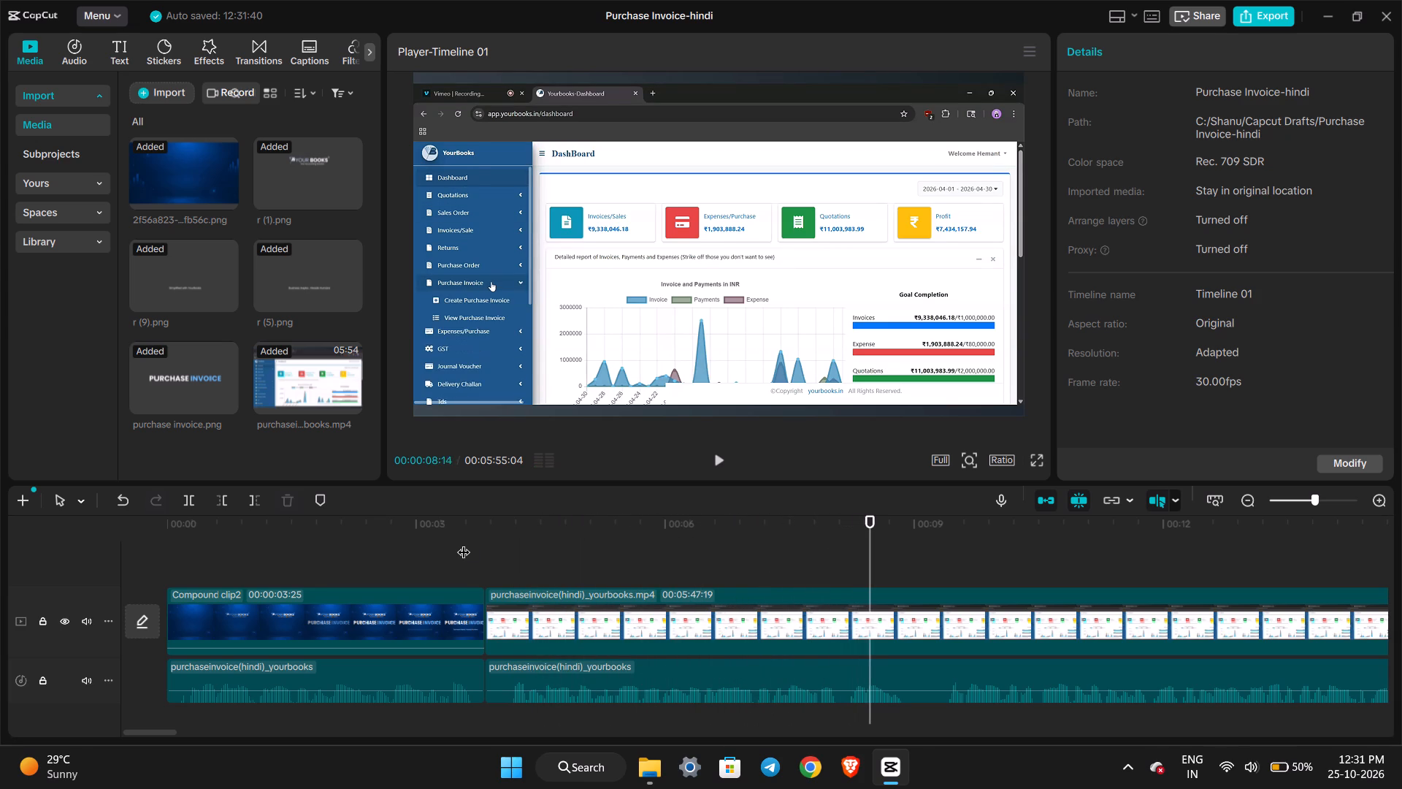
pyautogui.click(467, 543)
pyautogui.click(721, 460)
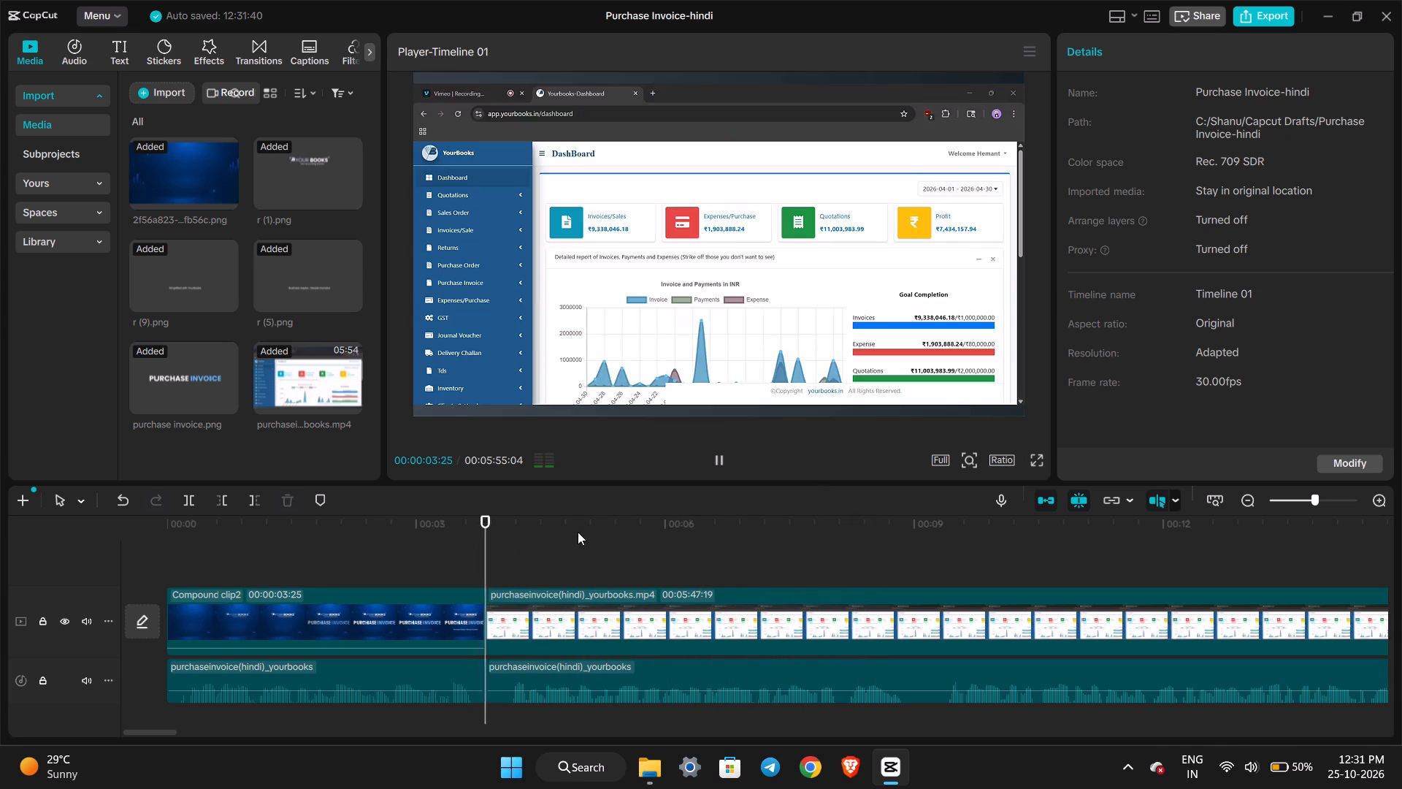
pyautogui.click(720, 461)
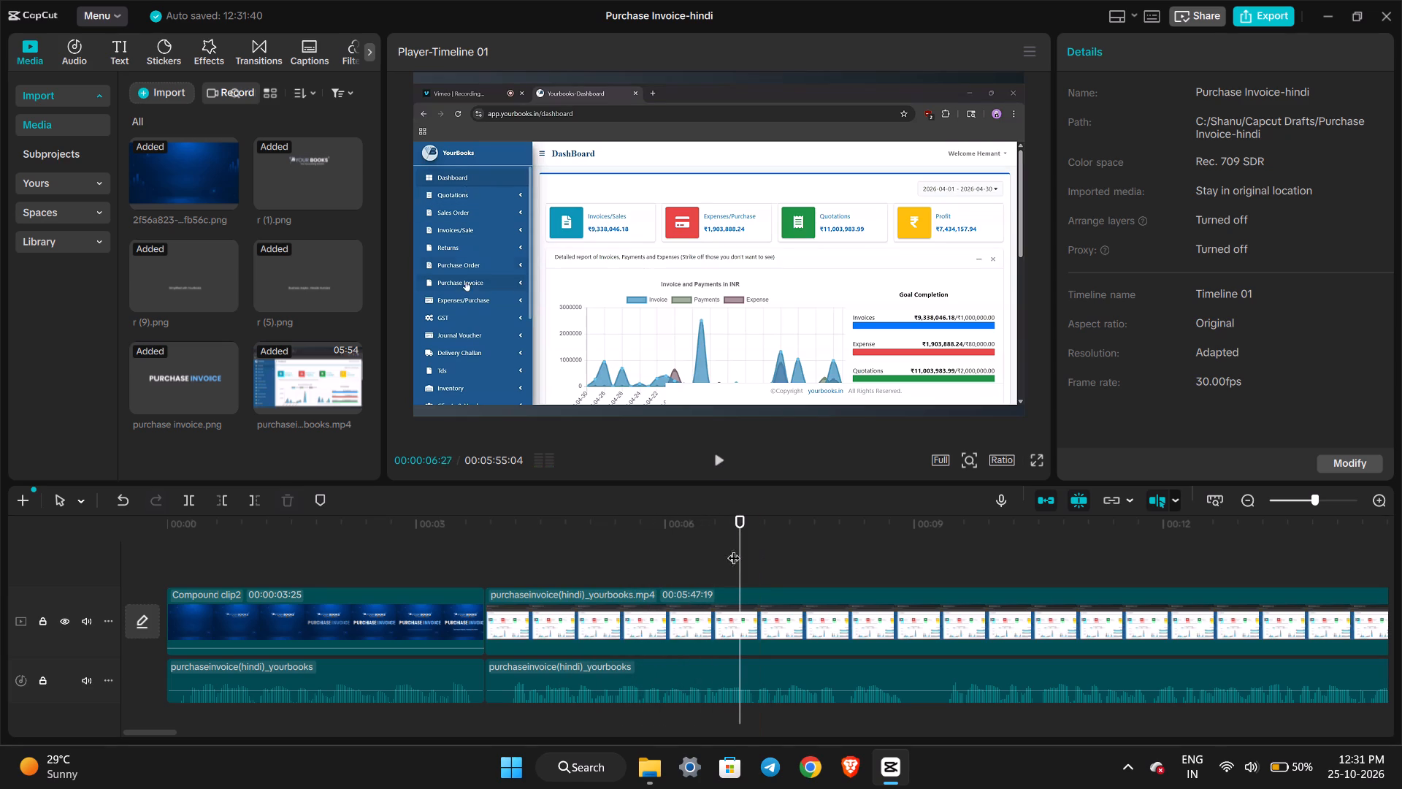
pyautogui.click(732, 530)
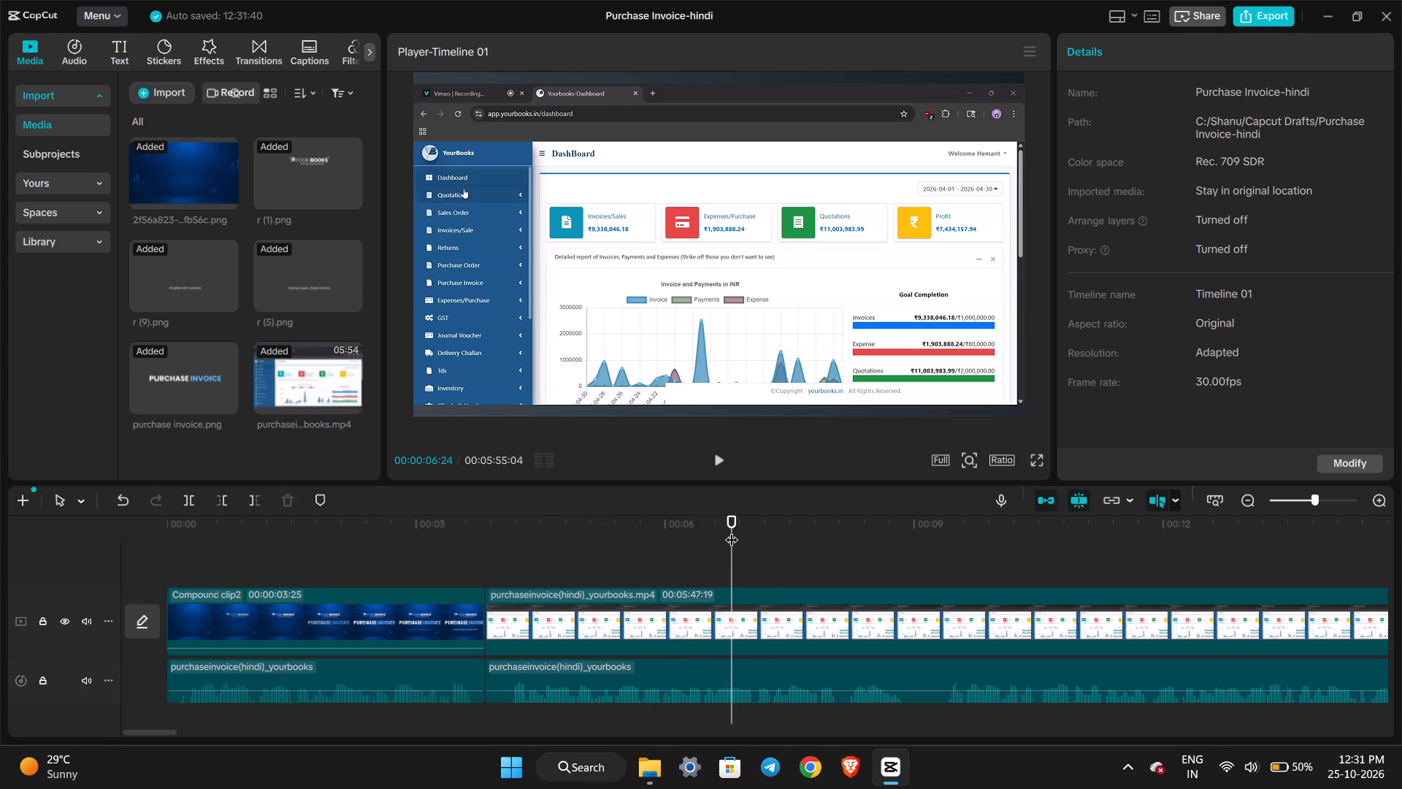
pyautogui.click(725, 533)
pyautogui.click(748, 634)
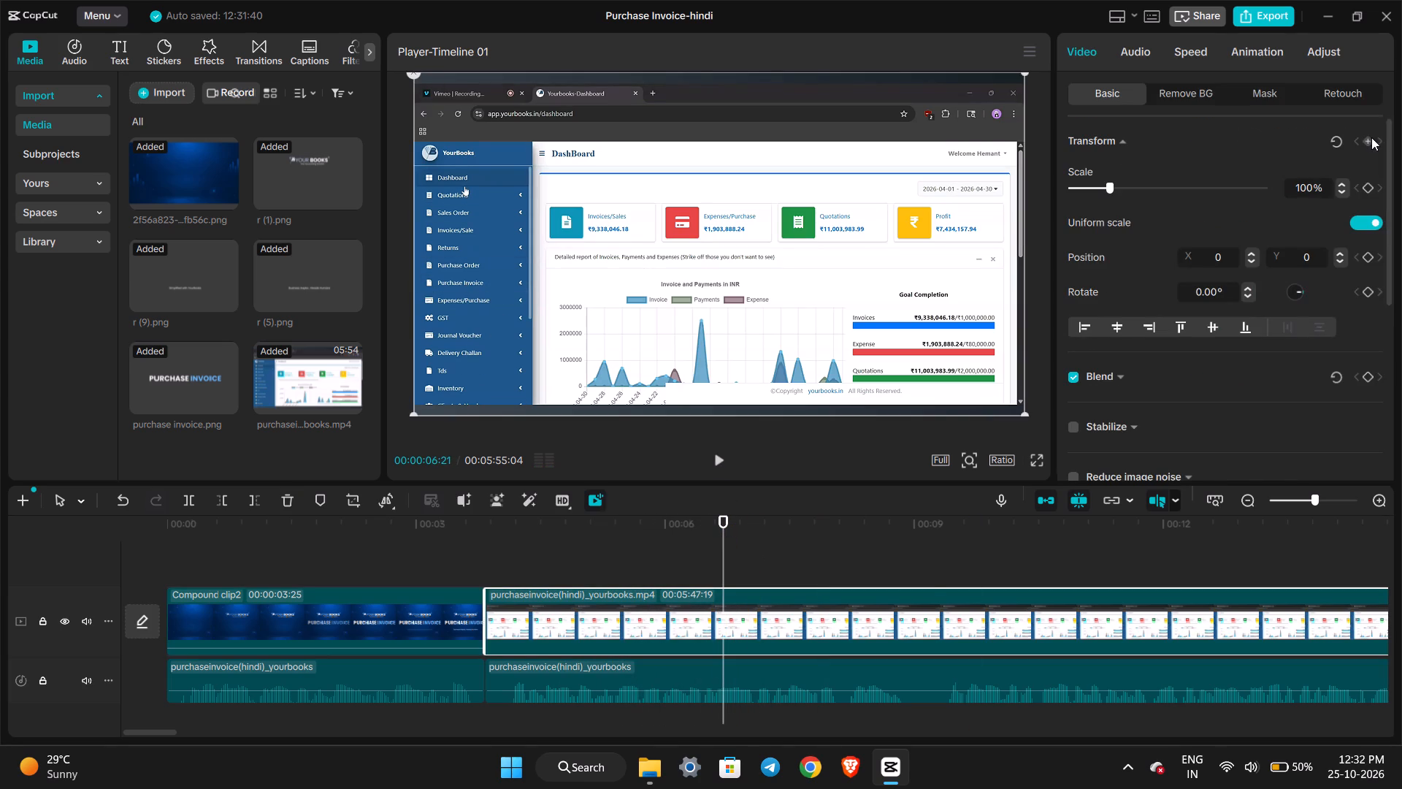
pyautogui.click(1371, 137)
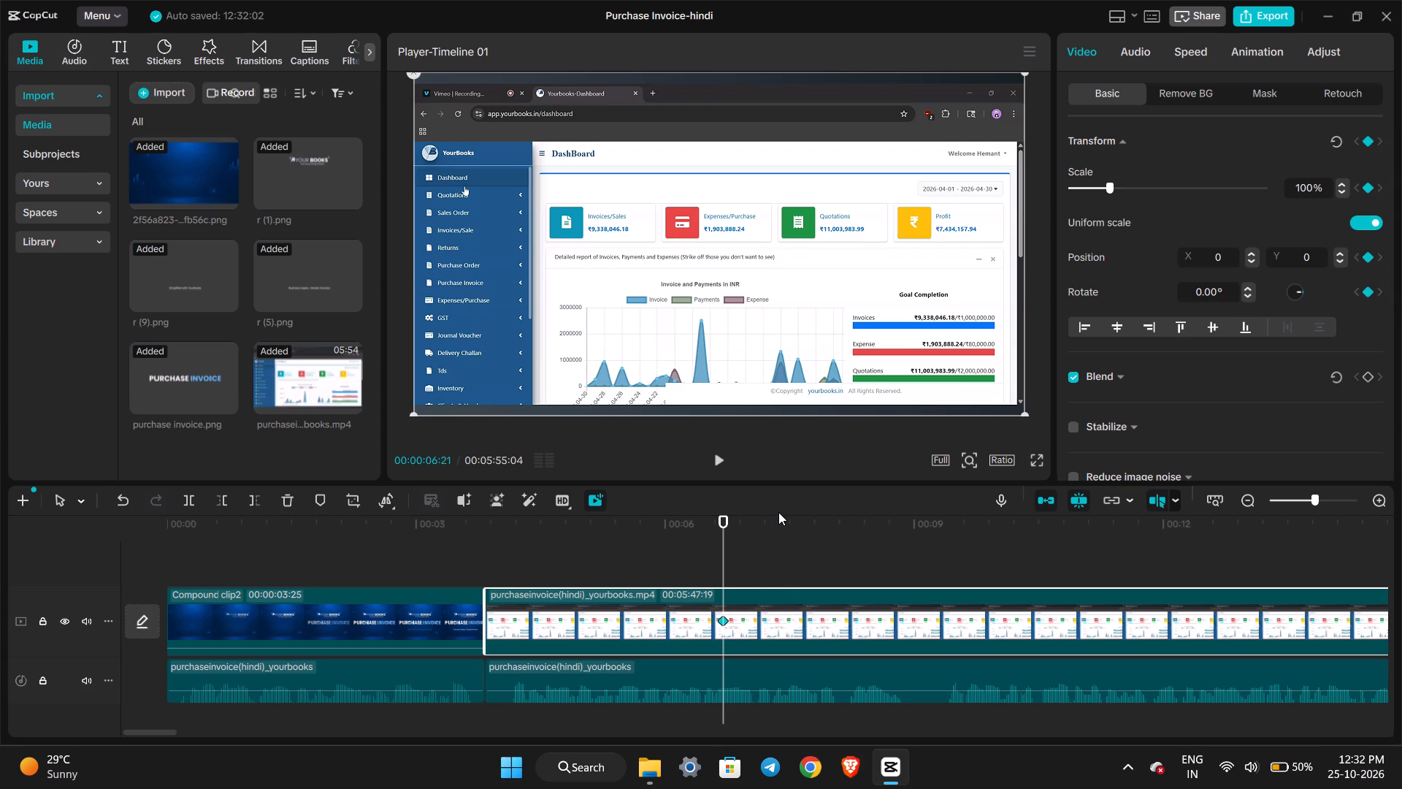
# Add a second transform keyframe to the recording clip at 00:00:07:08.
pyautogui.click(767, 513)
pyautogui.click(770, 523)
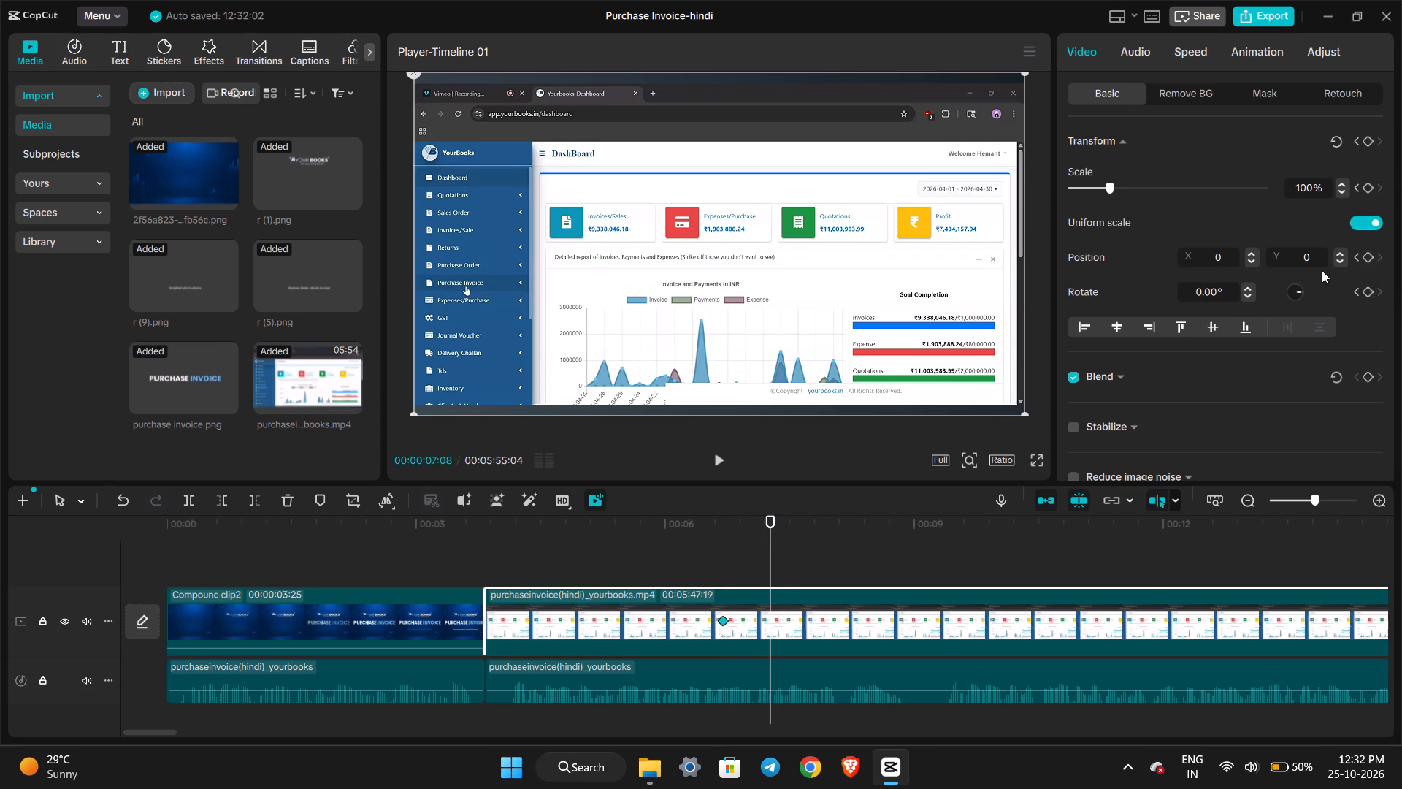
pyautogui.click(1373, 135)
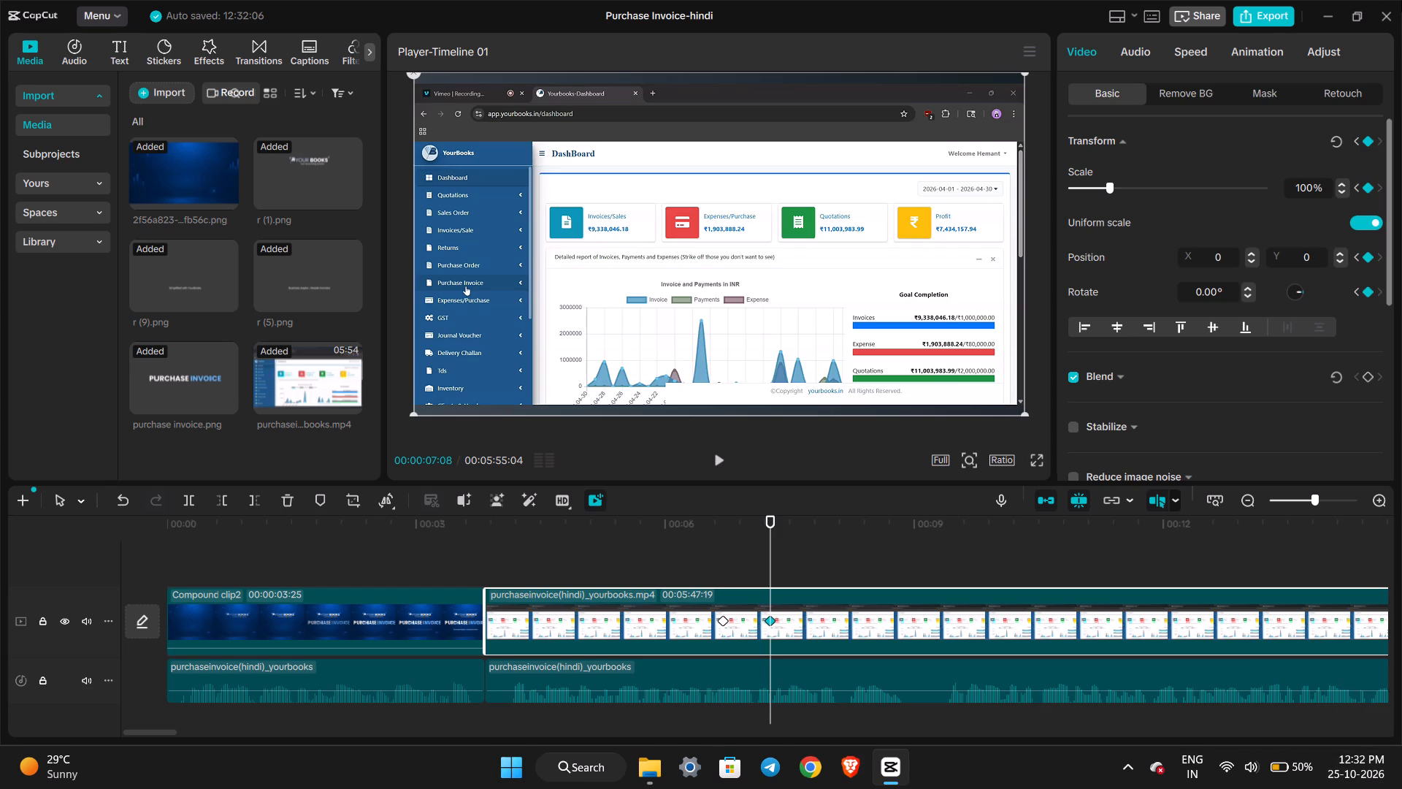
# Set the scale at the 00:00:07:08 keyframe to 129% and reposition the frame to X 557, Y 241 so the dashboard's sidebar menu is fully in view.
pyautogui.click(1307, 180)
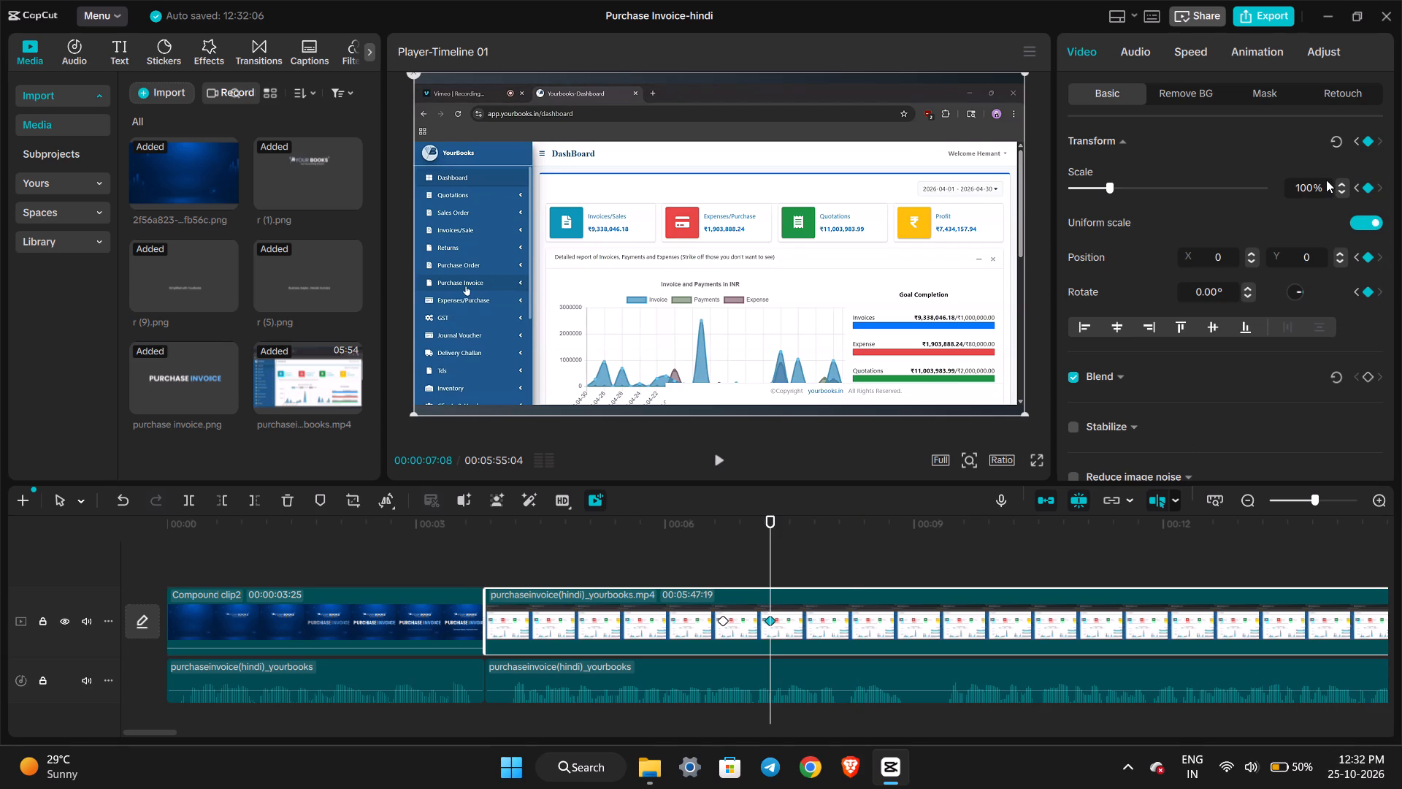
pyautogui.doubleClick(1326, 180)
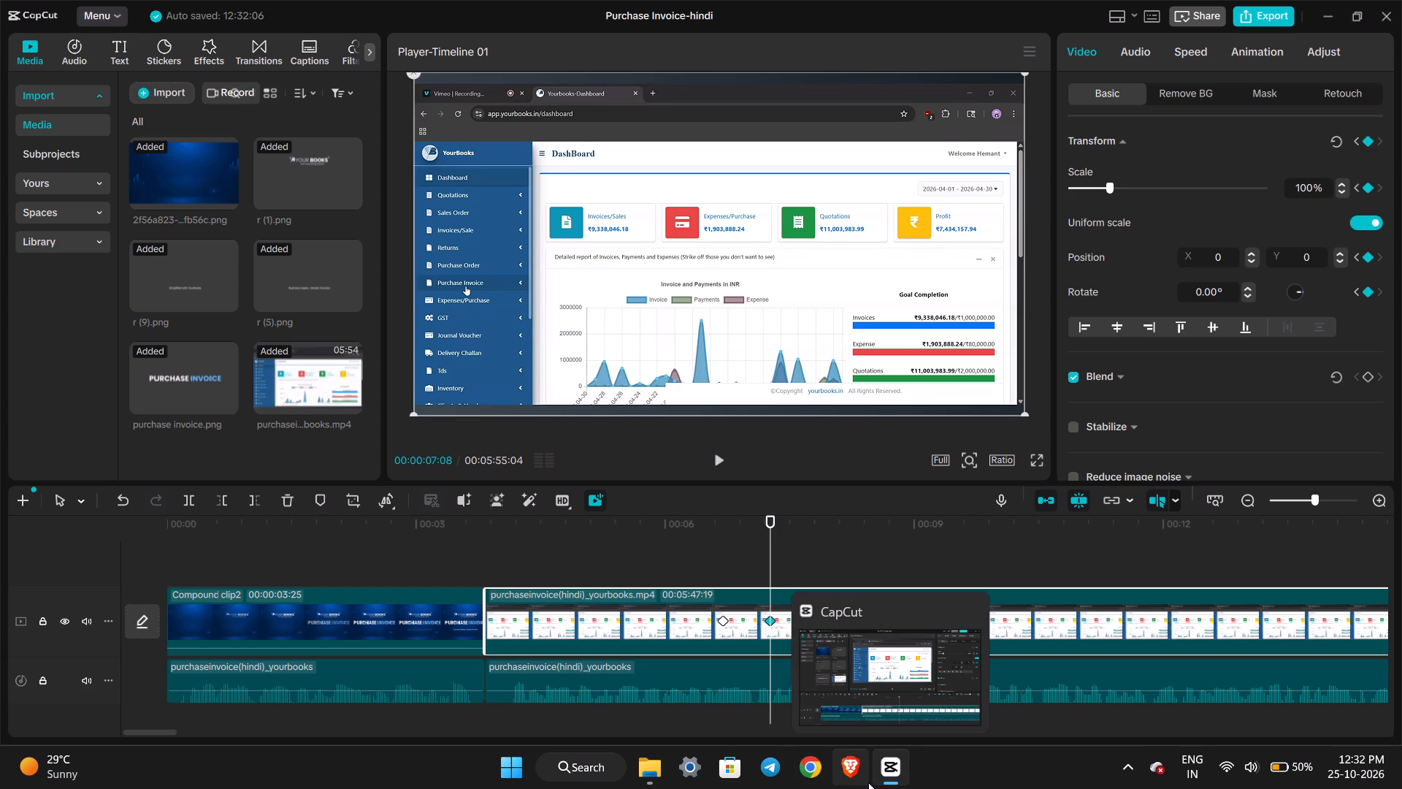
pyautogui.doubleClick(1305, 190)
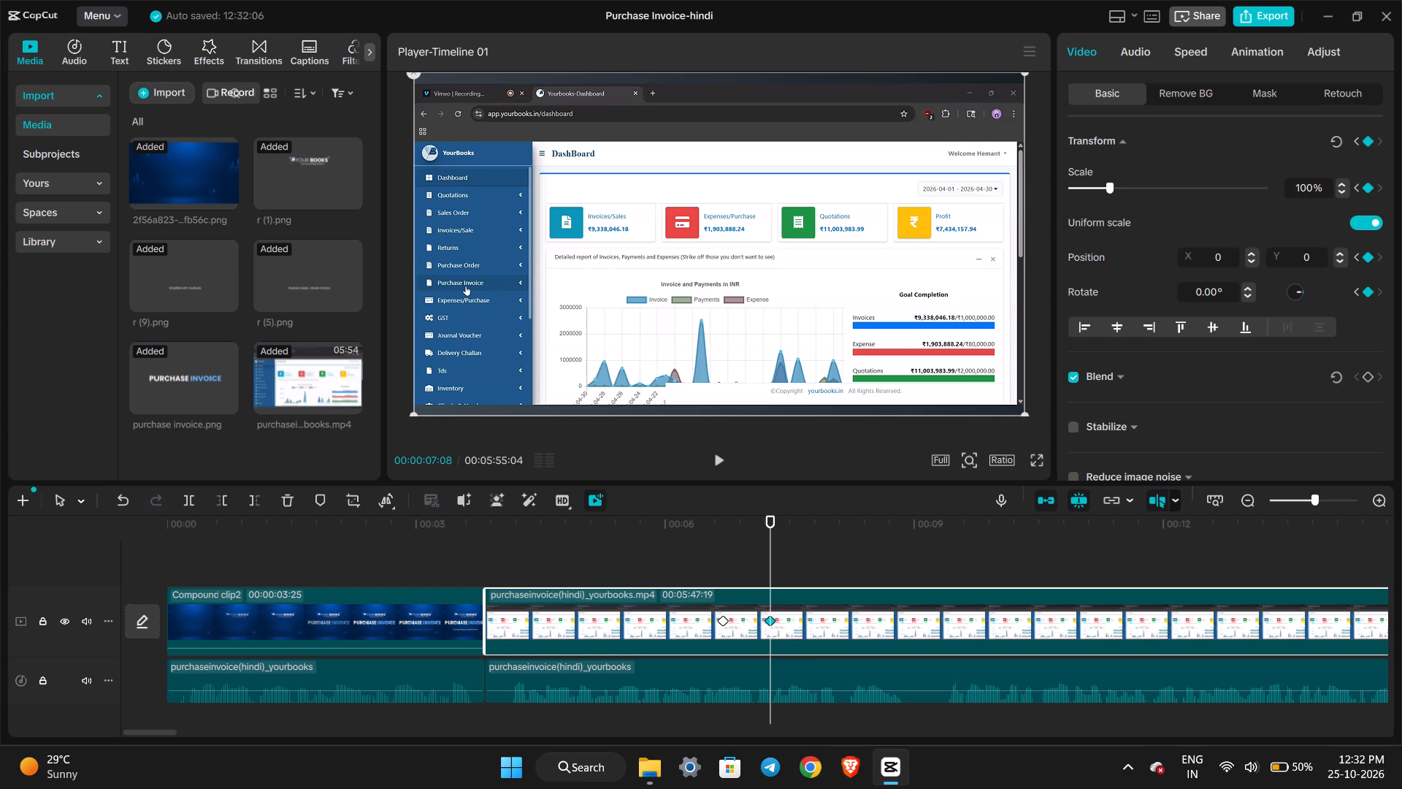
pyautogui.write('129')
pyautogui.click(1292, 151)
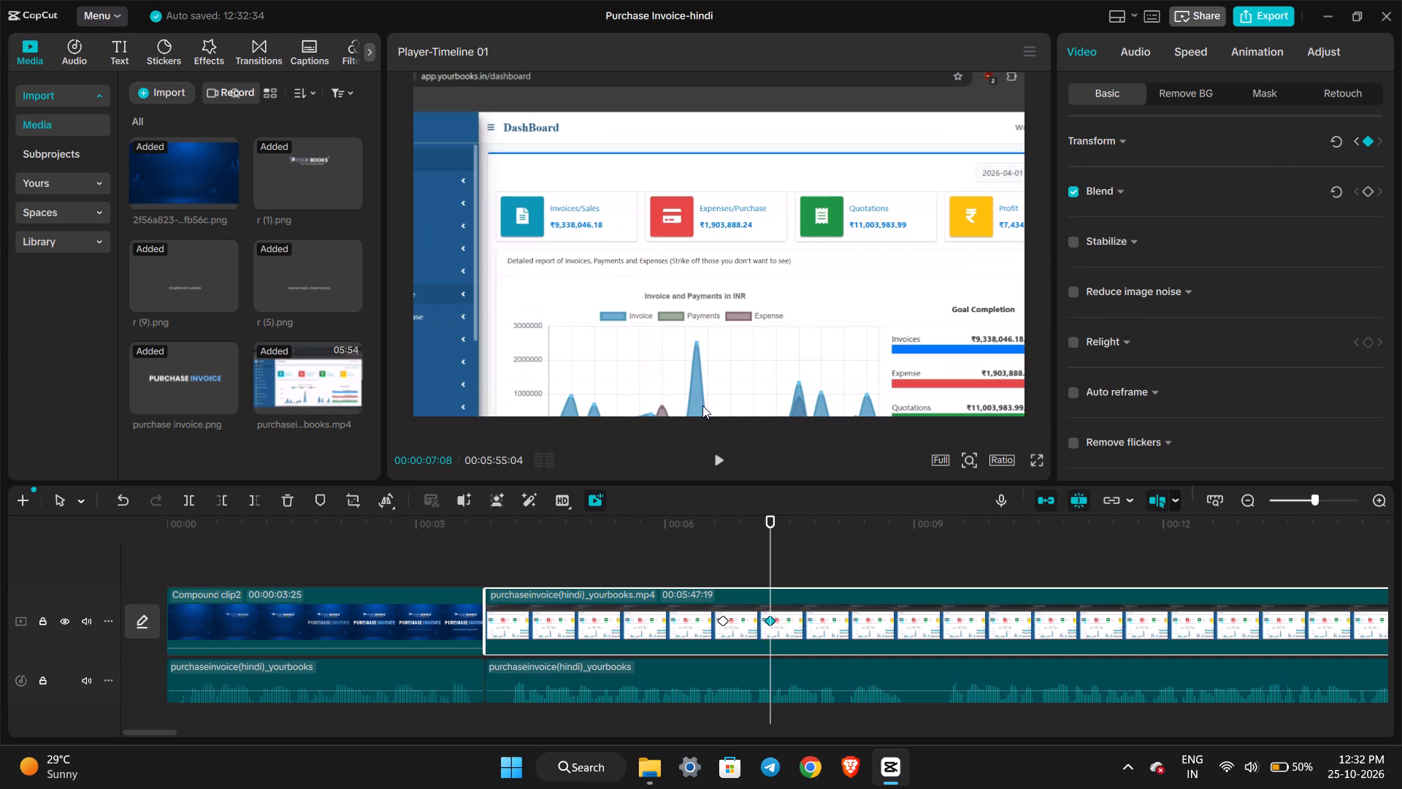
pyautogui.moveTo(605, 319); pyautogui.dragTo(718, 297)
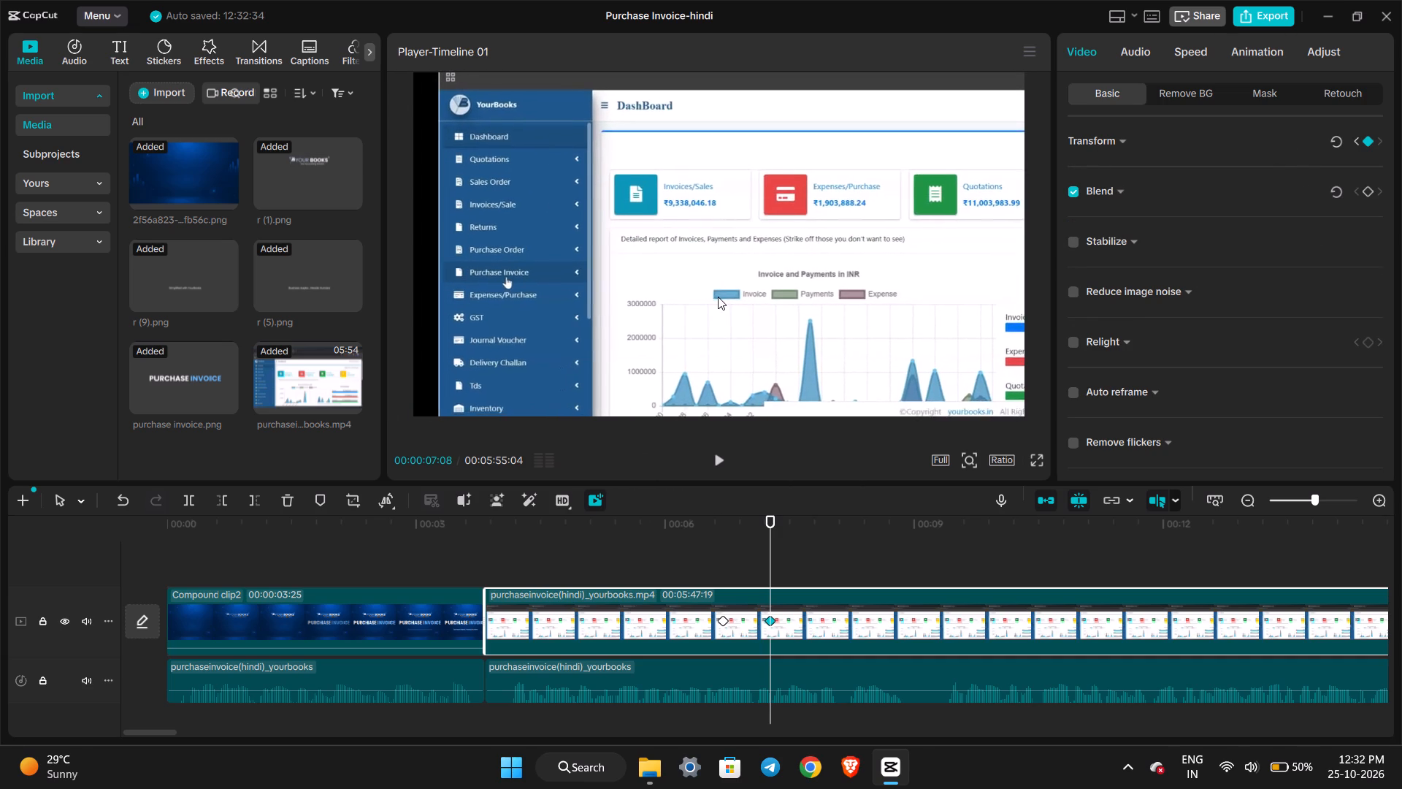
pyautogui.moveTo(718, 297); pyautogui.dragTo(695, 283)
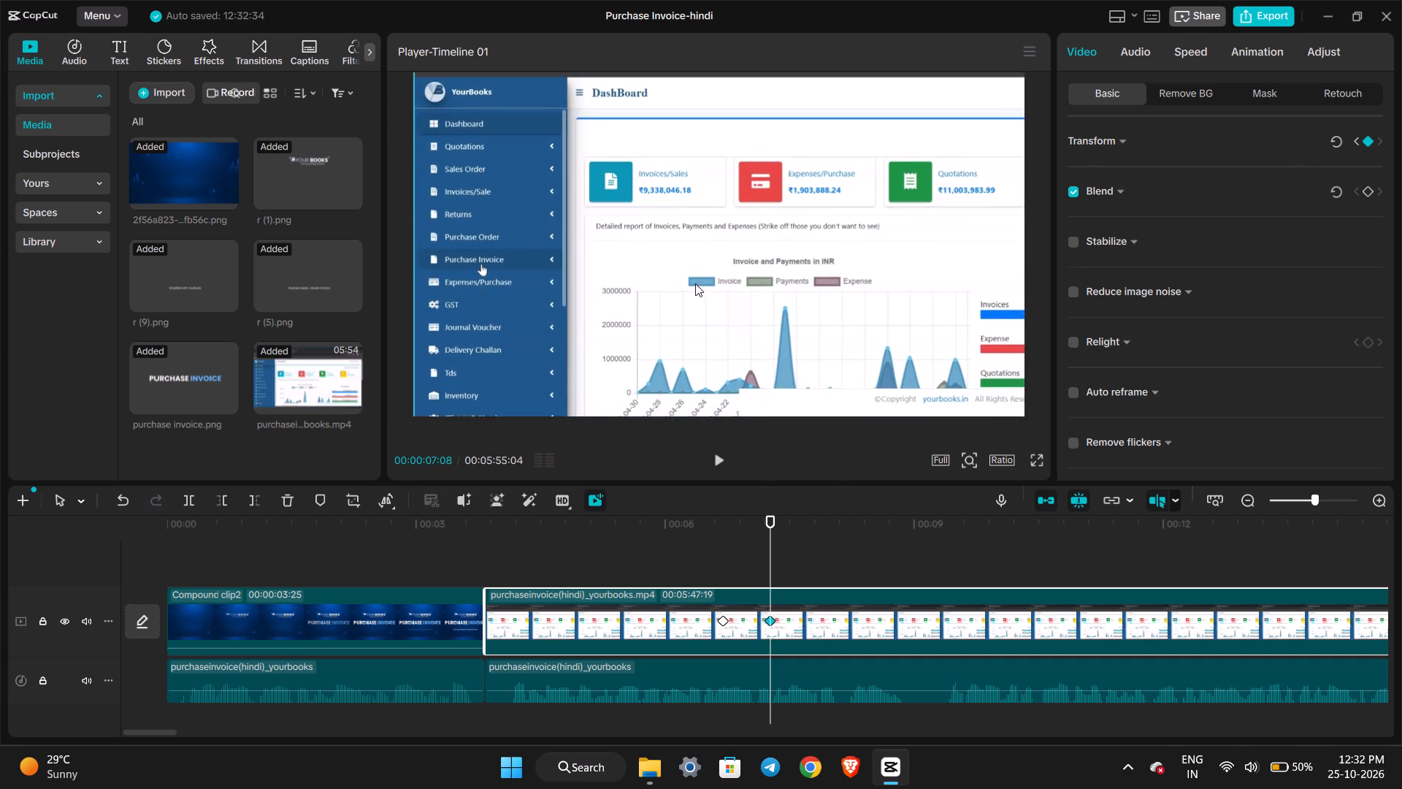
pyautogui.moveTo(695, 283); pyautogui.dragTo(694, 280)
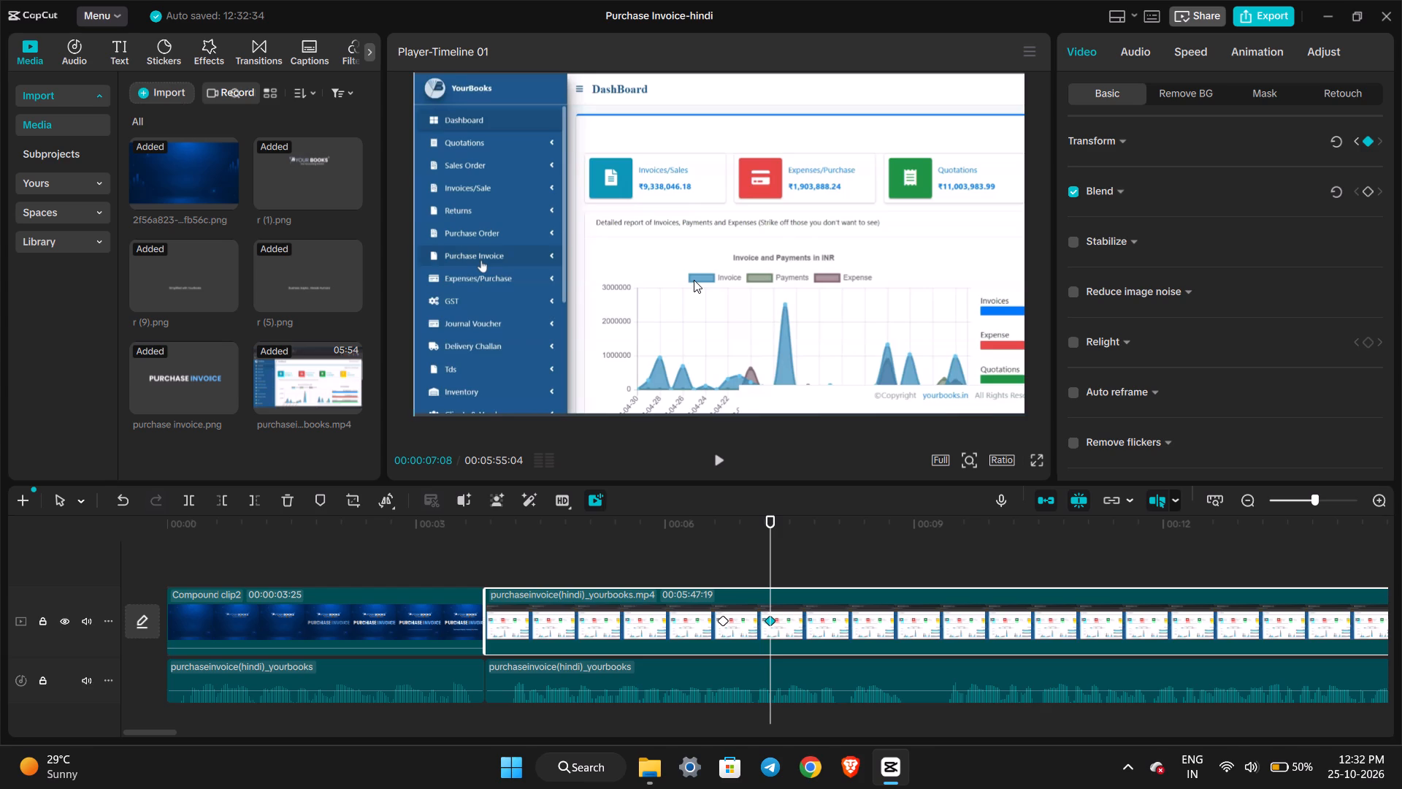
# Play the recording on to 00:00:08:29 and add a transform keyframe there to hold the current zoom.
pyautogui.click(719, 458)
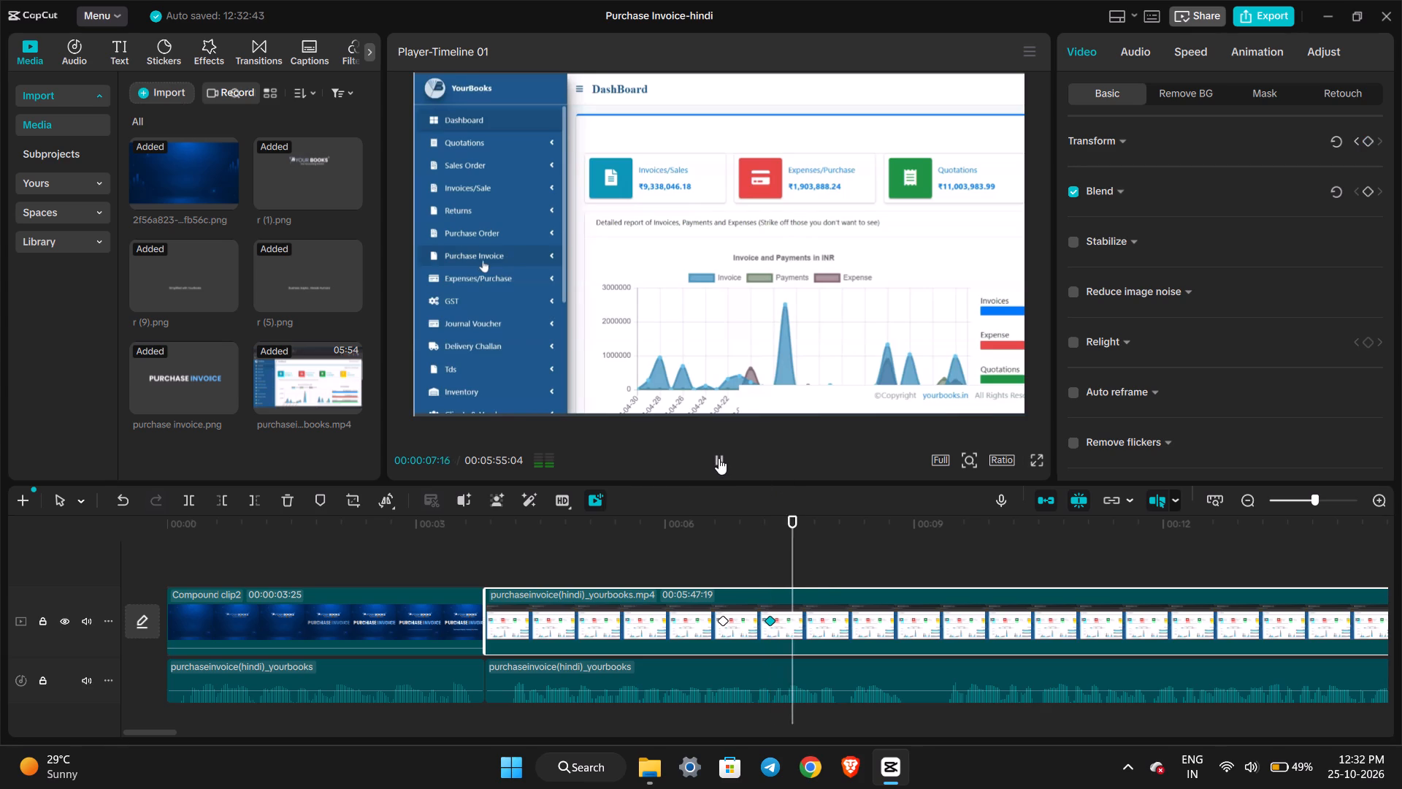
pyautogui.click(719, 458)
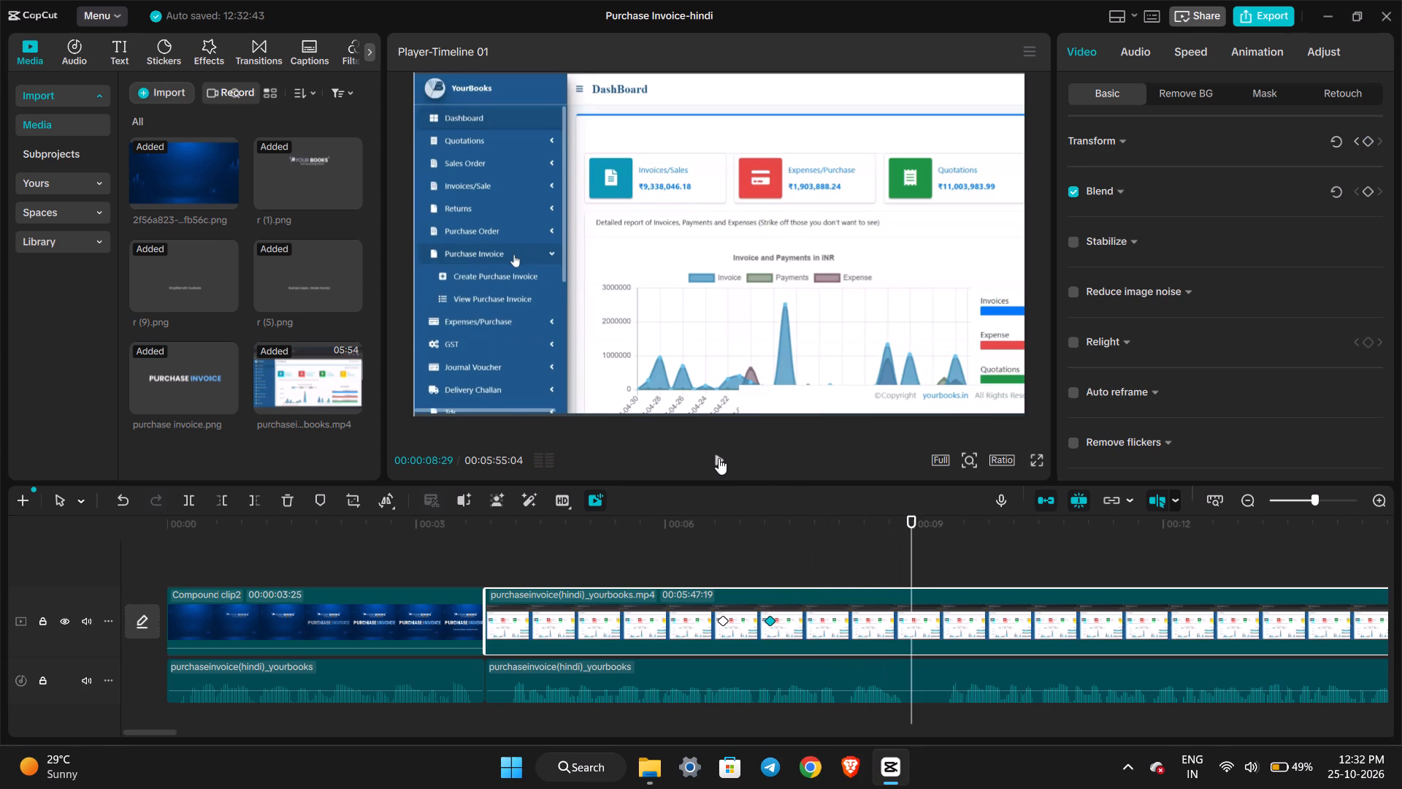
pyautogui.click(927, 613)
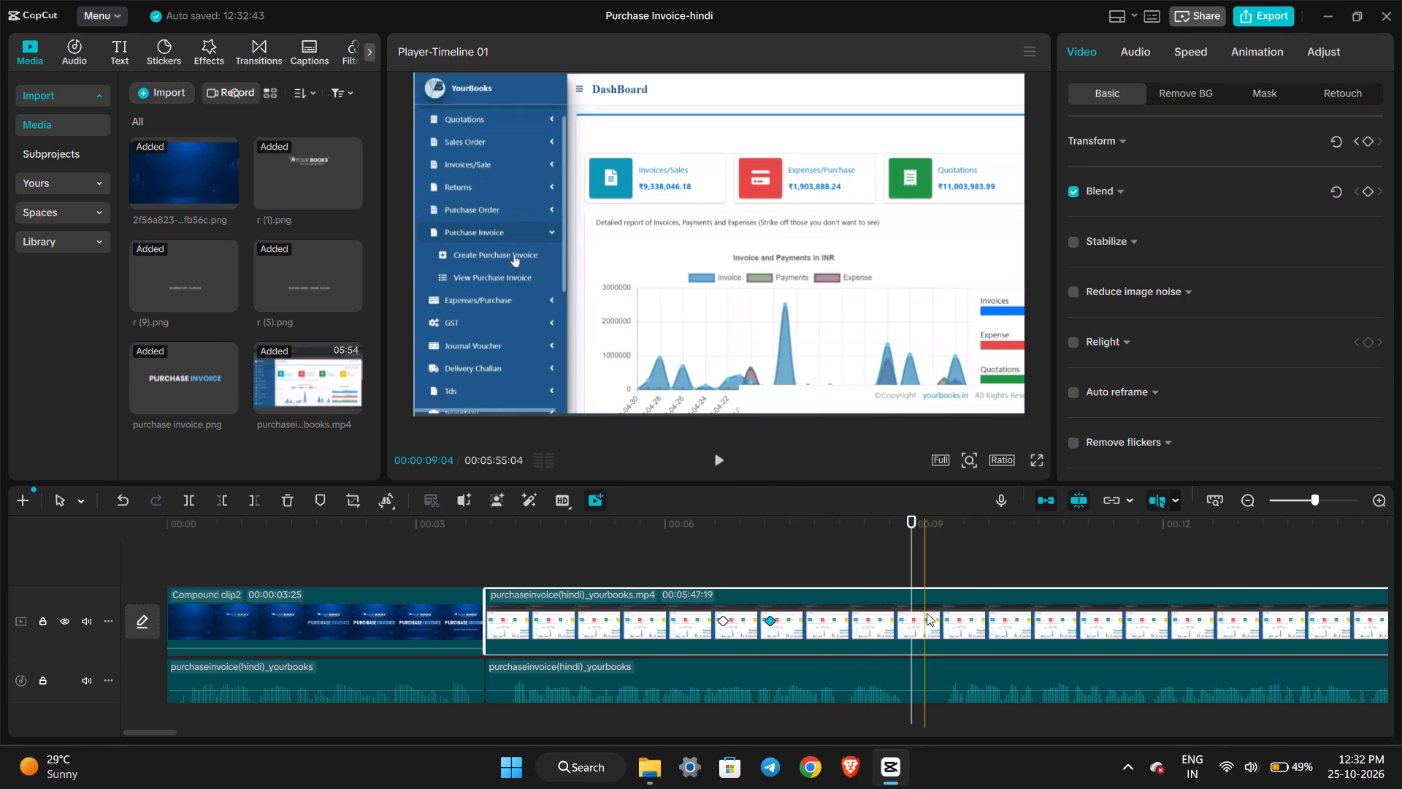
pyautogui.click(1112, 142)
pyautogui.click(1368, 144)
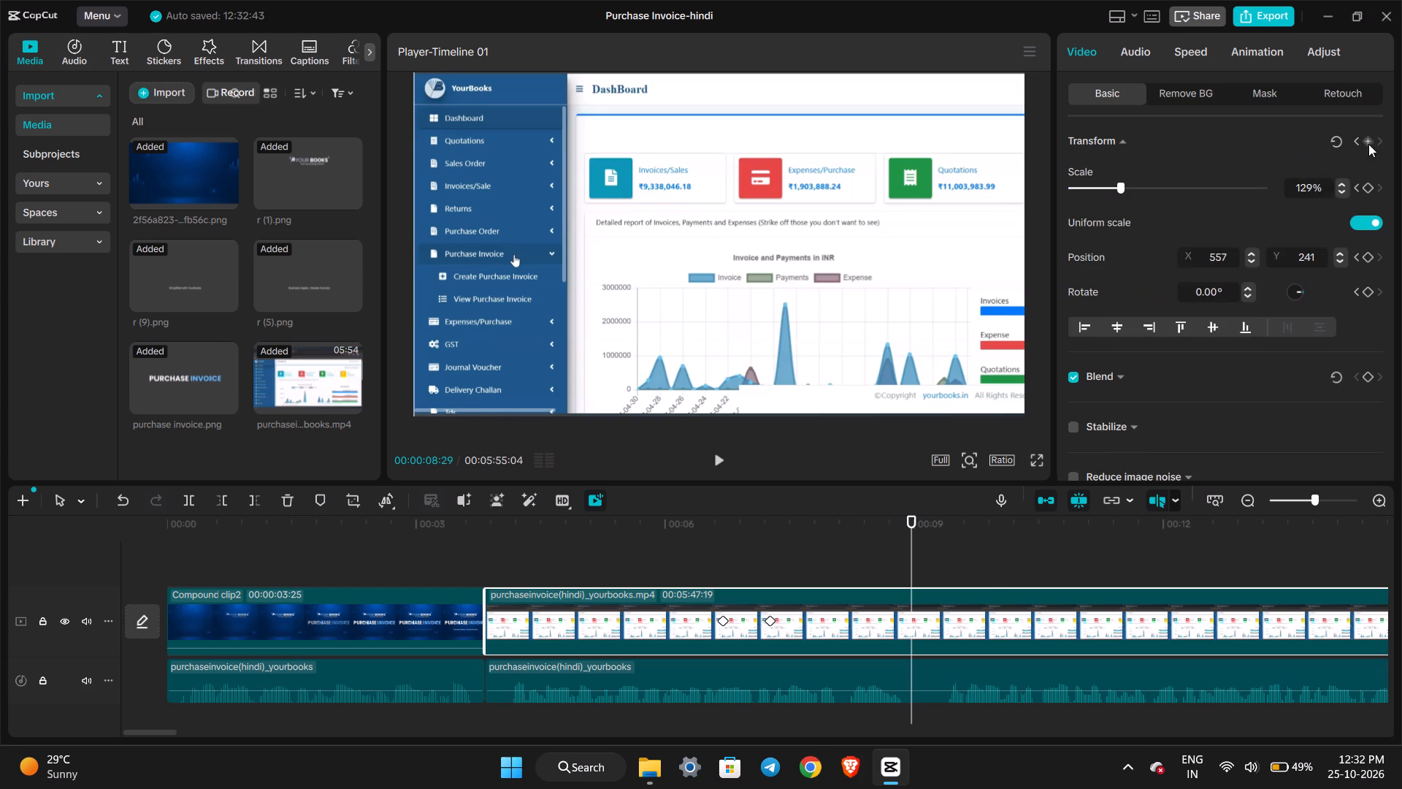
# Add a transform keyframe at 00:00:09:16 with 152% scale and position X 998, Y 312, framing the expanded Purchase Invoice submenu.
pyautogui.click(957, 541)
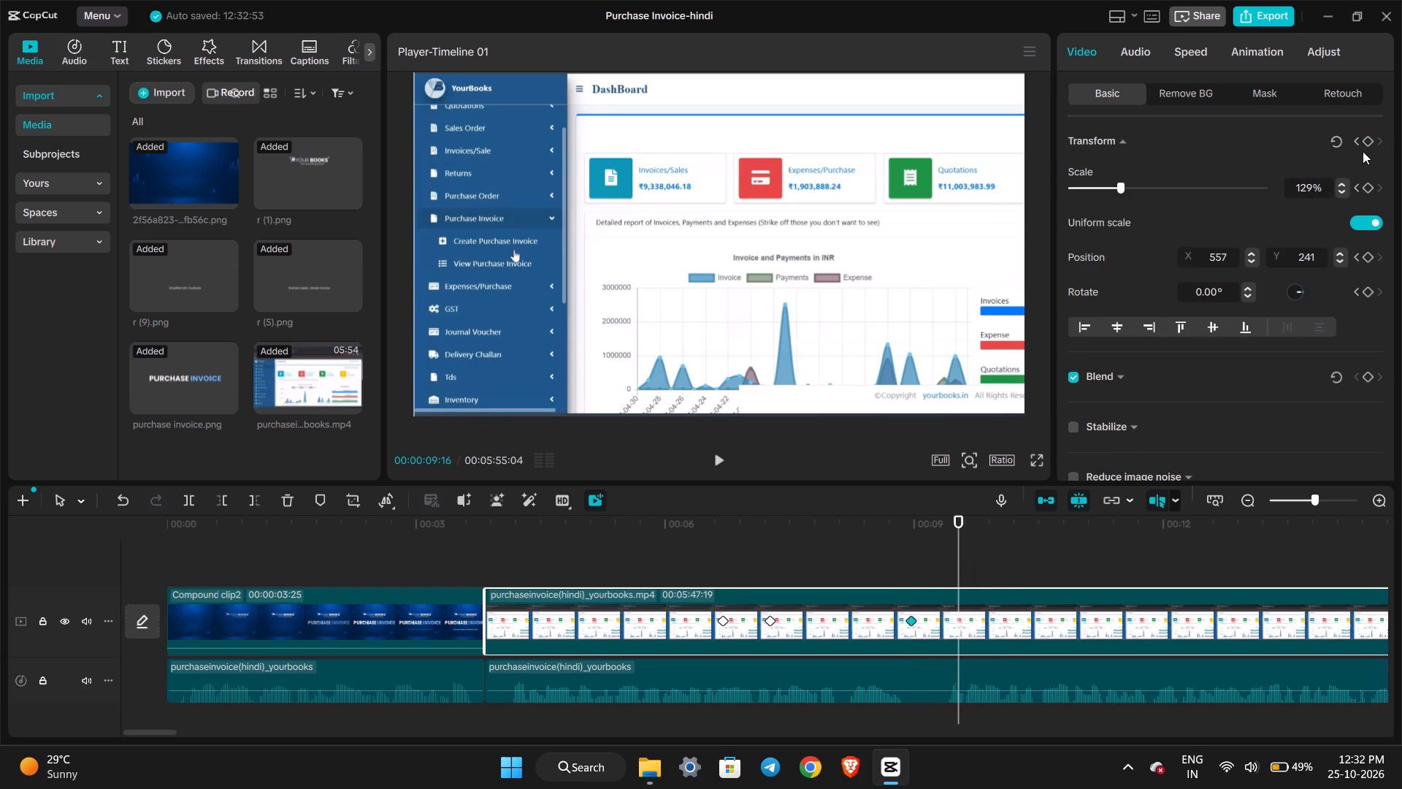
pyautogui.click(1366, 145)
pyautogui.doubleClick(1301, 186)
pyautogui.write('152')
pyautogui.click(1236, 154)
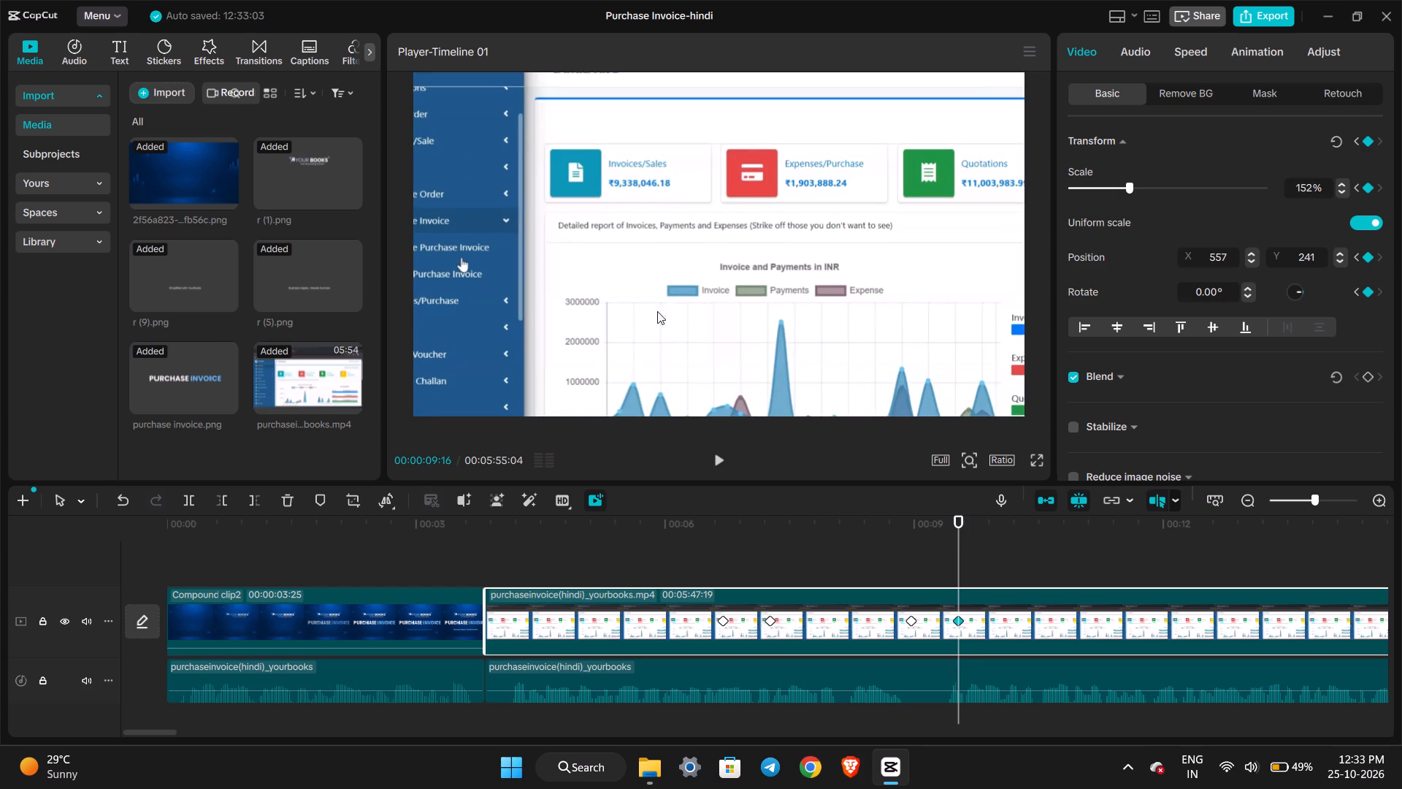
pyautogui.moveTo(631, 318); pyautogui.dragTo(697, 307)
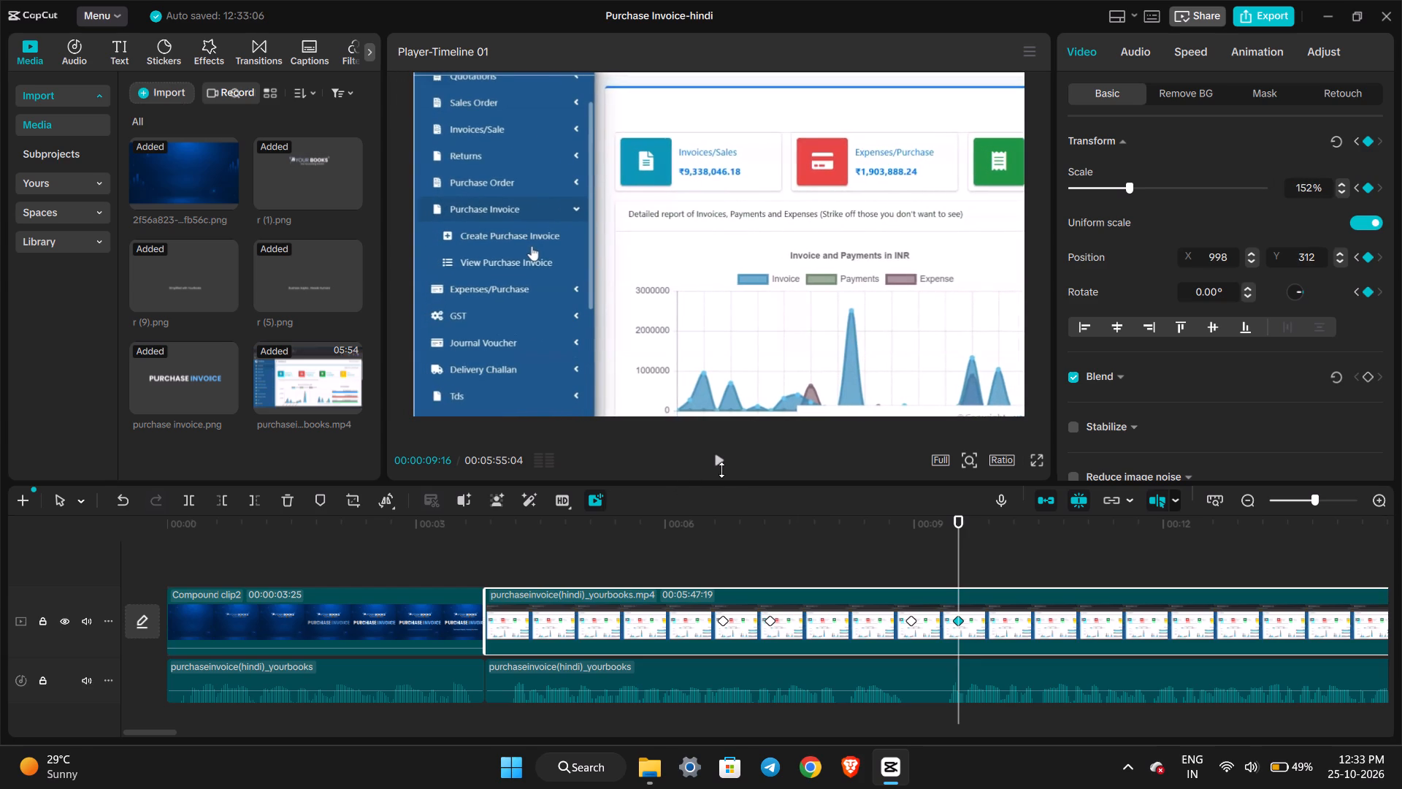
# Play on to the page change and add a transform keyframe holding the zoom just before it, at about 00:00:20:10.
pyautogui.click(717, 455)
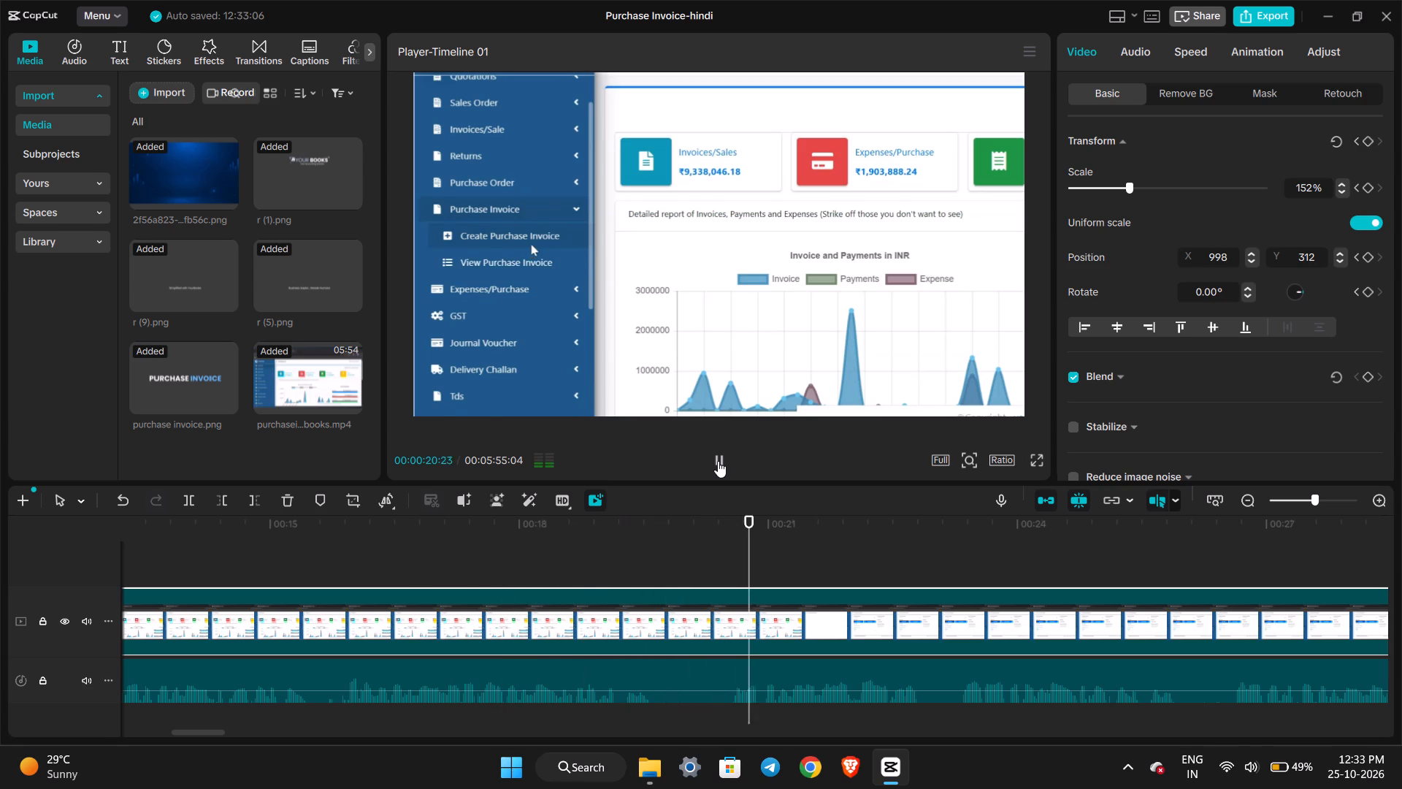
pyautogui.click(718, 461)
pyautogui.click(709, 545)
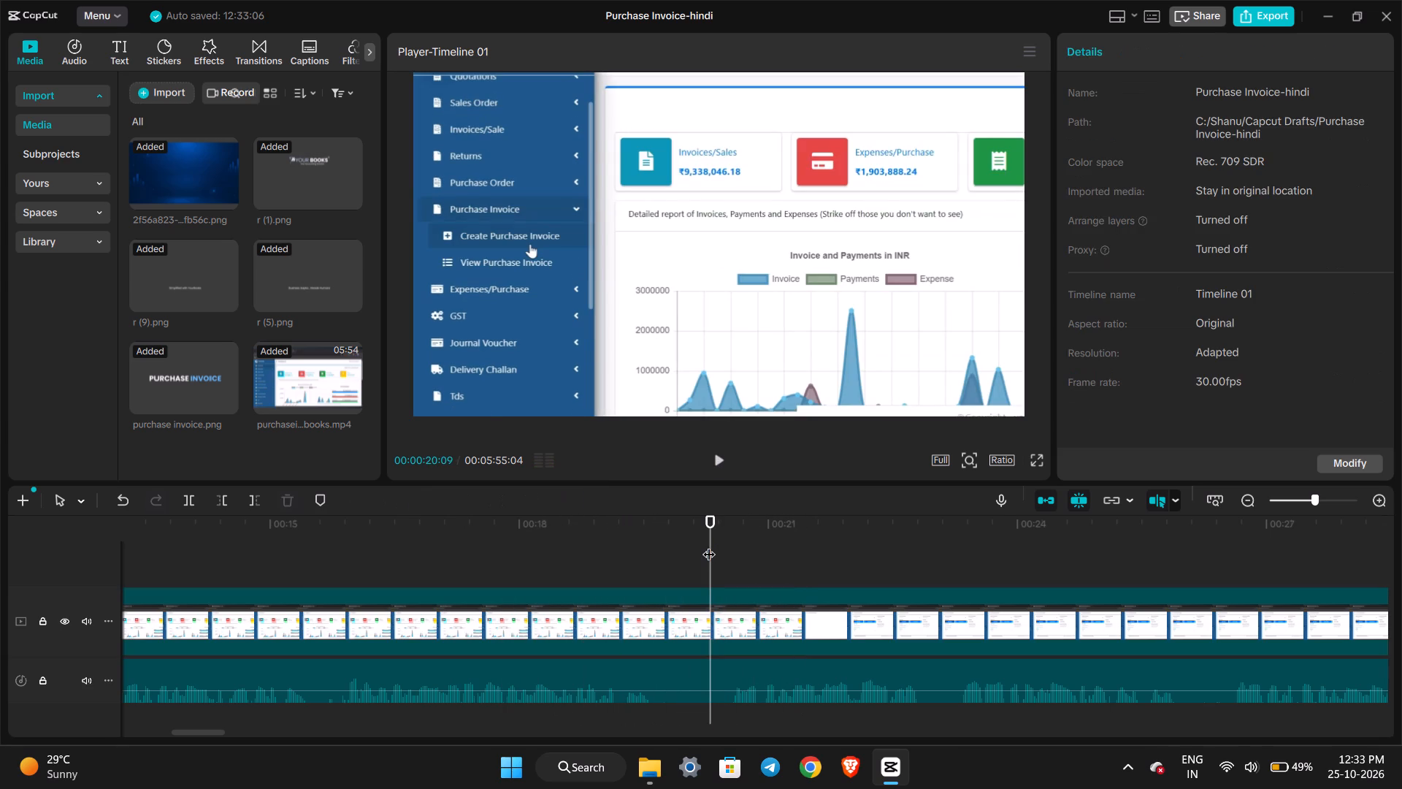
pyautogui.press('space')
pyautogui.press('space')
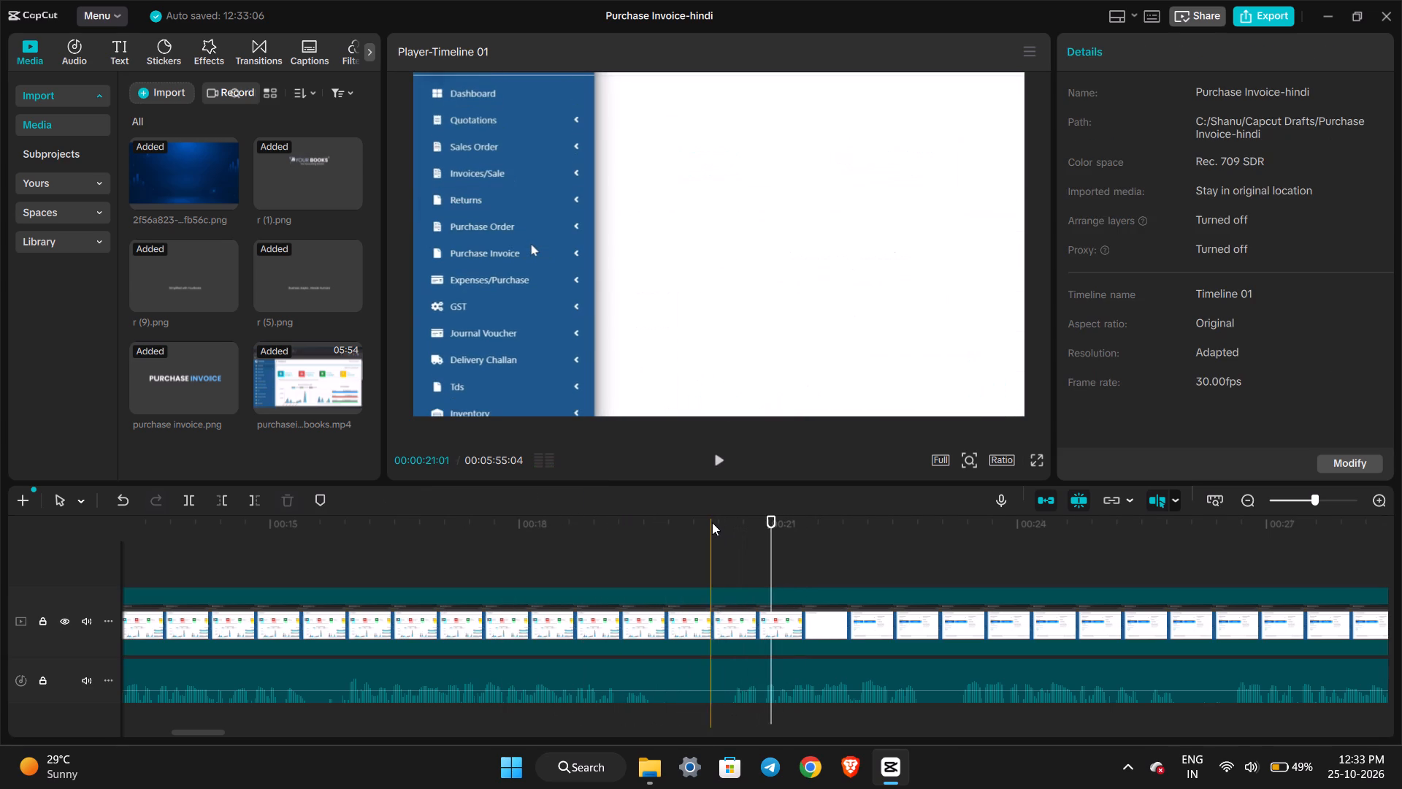
pyautogui.click(717, 519)
pyautogui.click(794, 622)
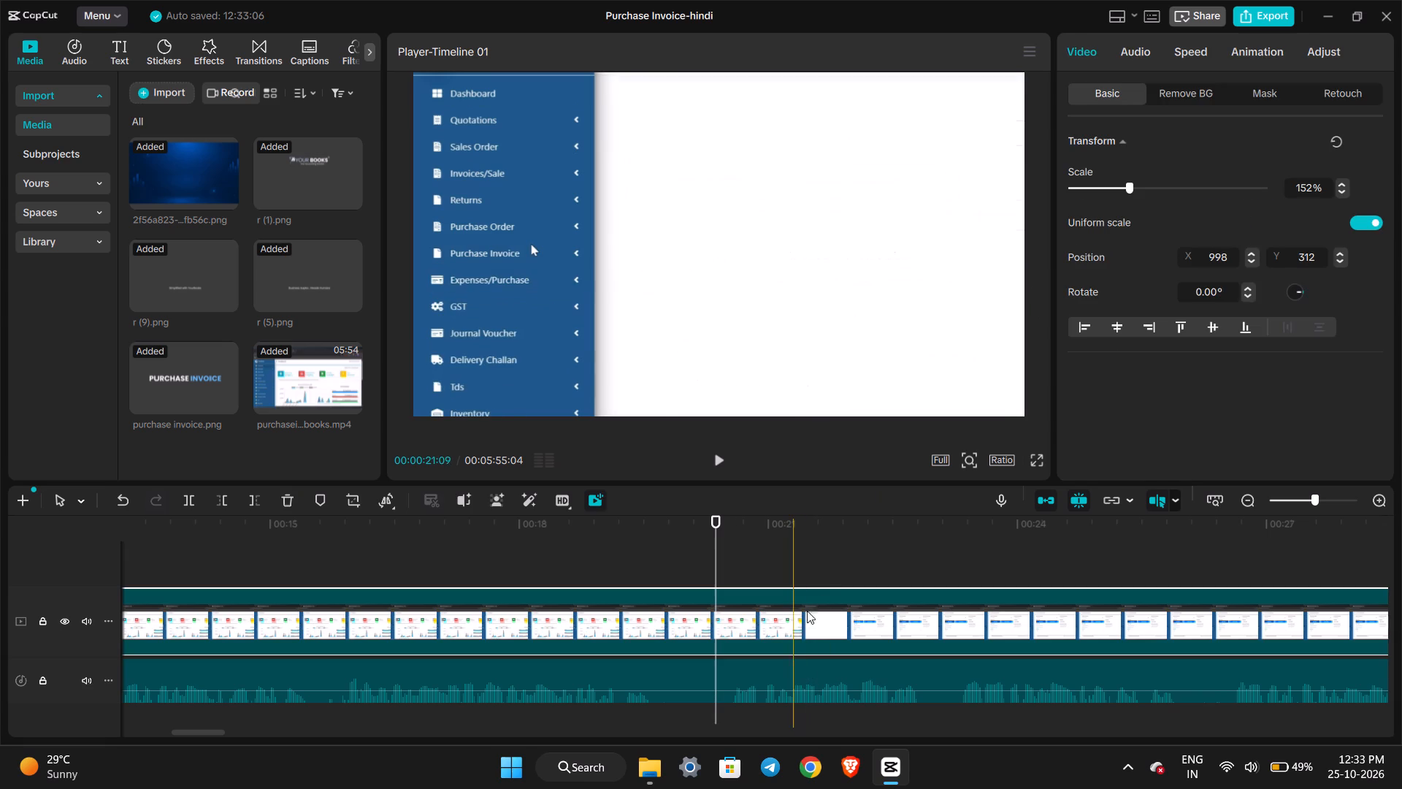
pyautogui.click(1365, 145)
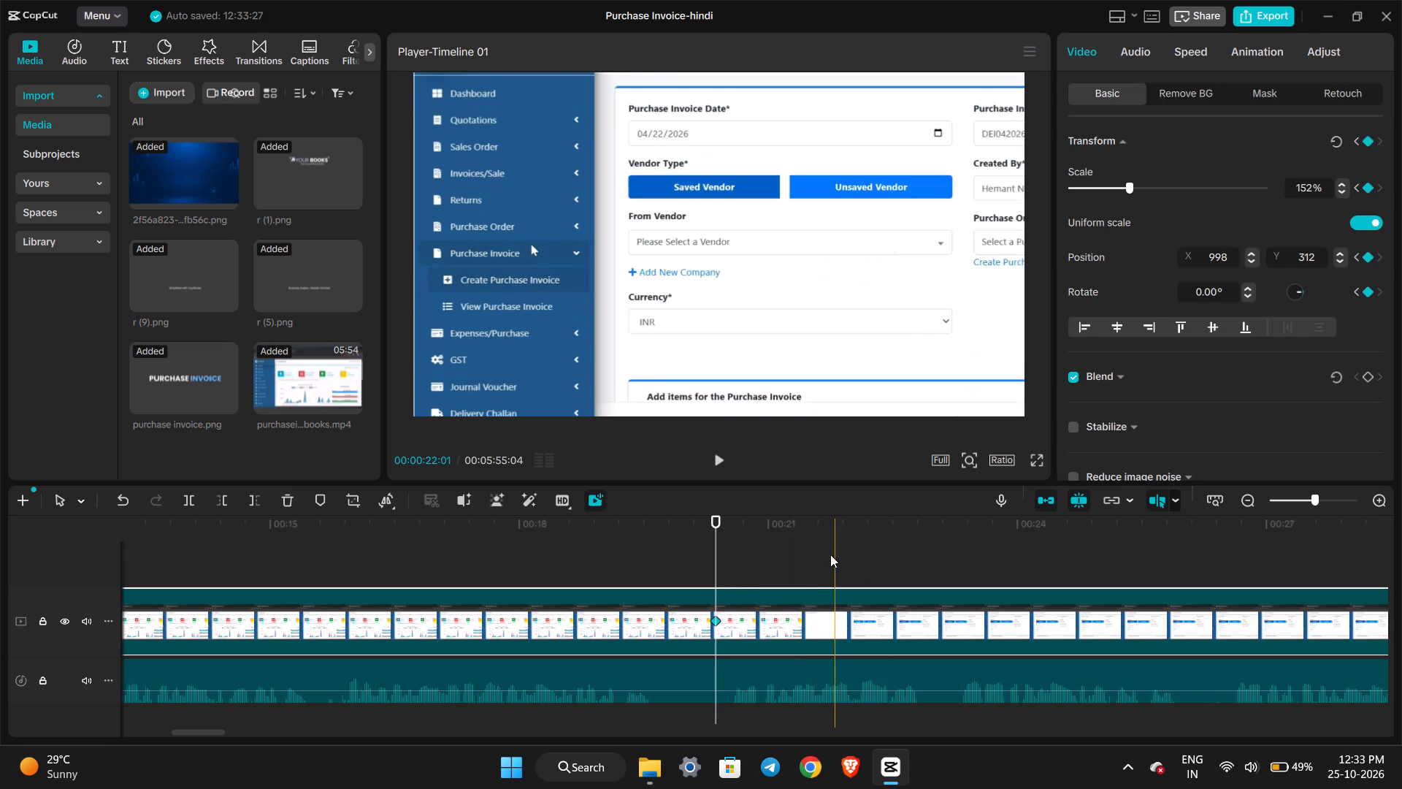
# Add a transform keyframe at 00:00:21:00 with scale 100% and position X 0, Y 0 to return to the full frame.
pyautogui.click(759, 546)
pyautogui.click(767, 540)
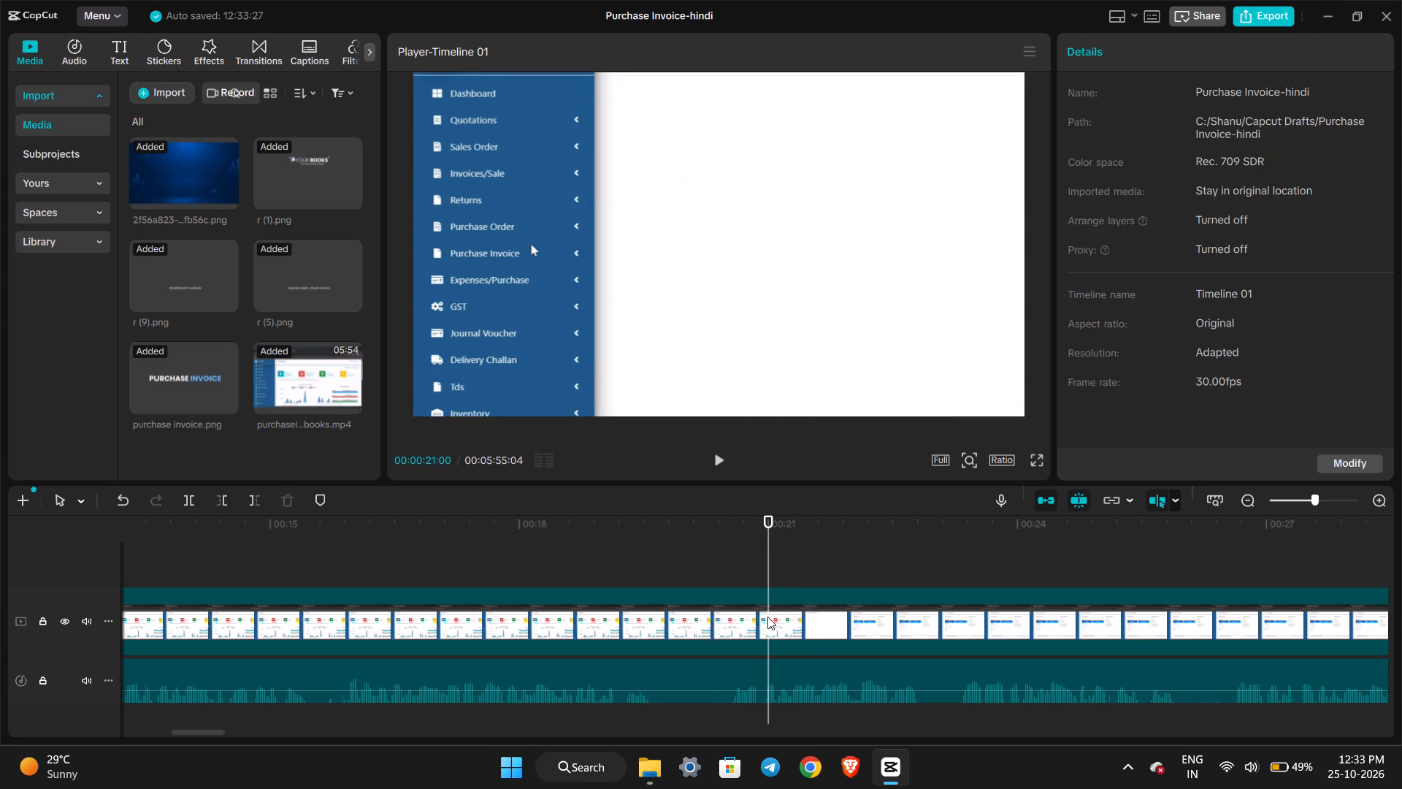
pyautogui.click(767, 617)
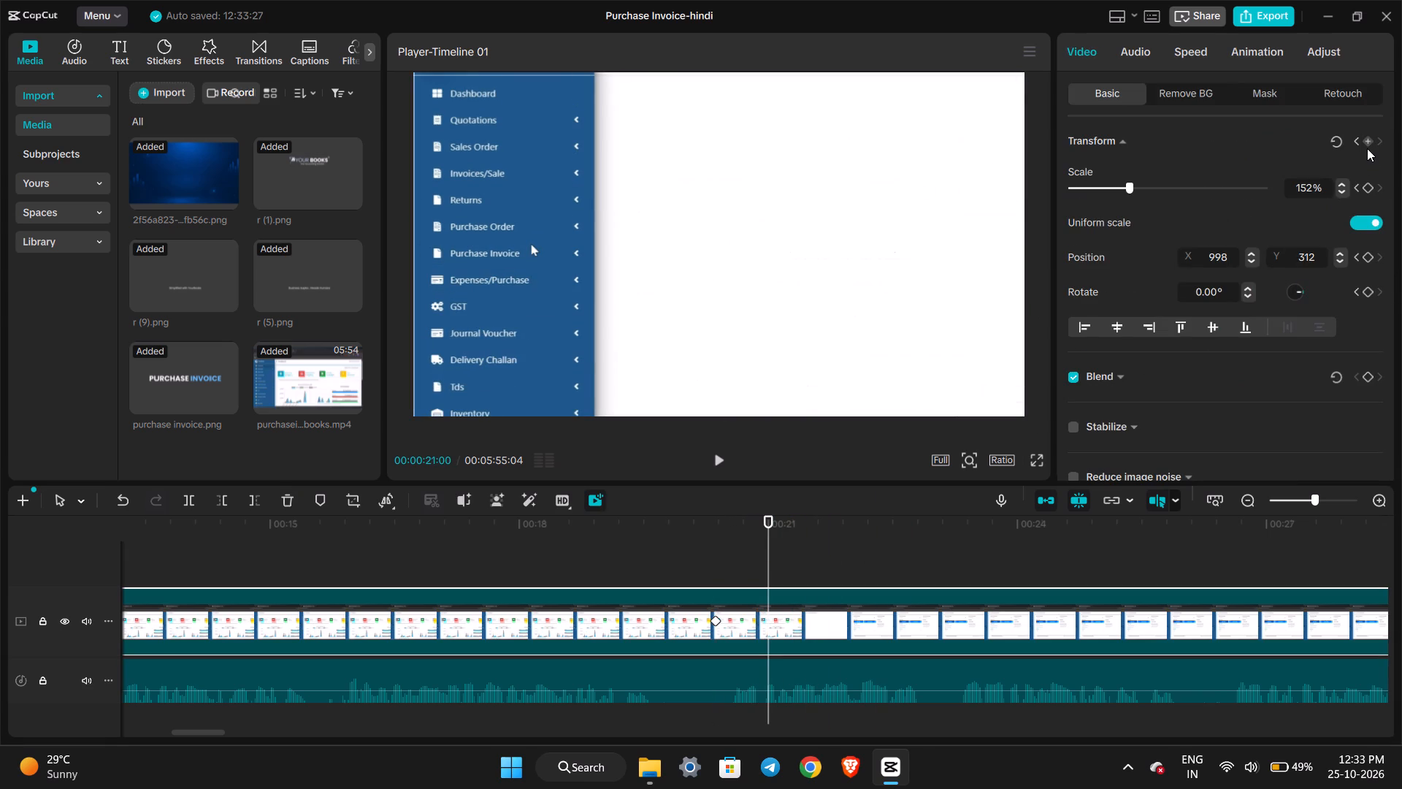
pyautogui.click(1367, 148)
pyautogui.doubleClick(1301, 186)
pyautogui.write('100')
pyautogui.doubleClick(1219, 251)
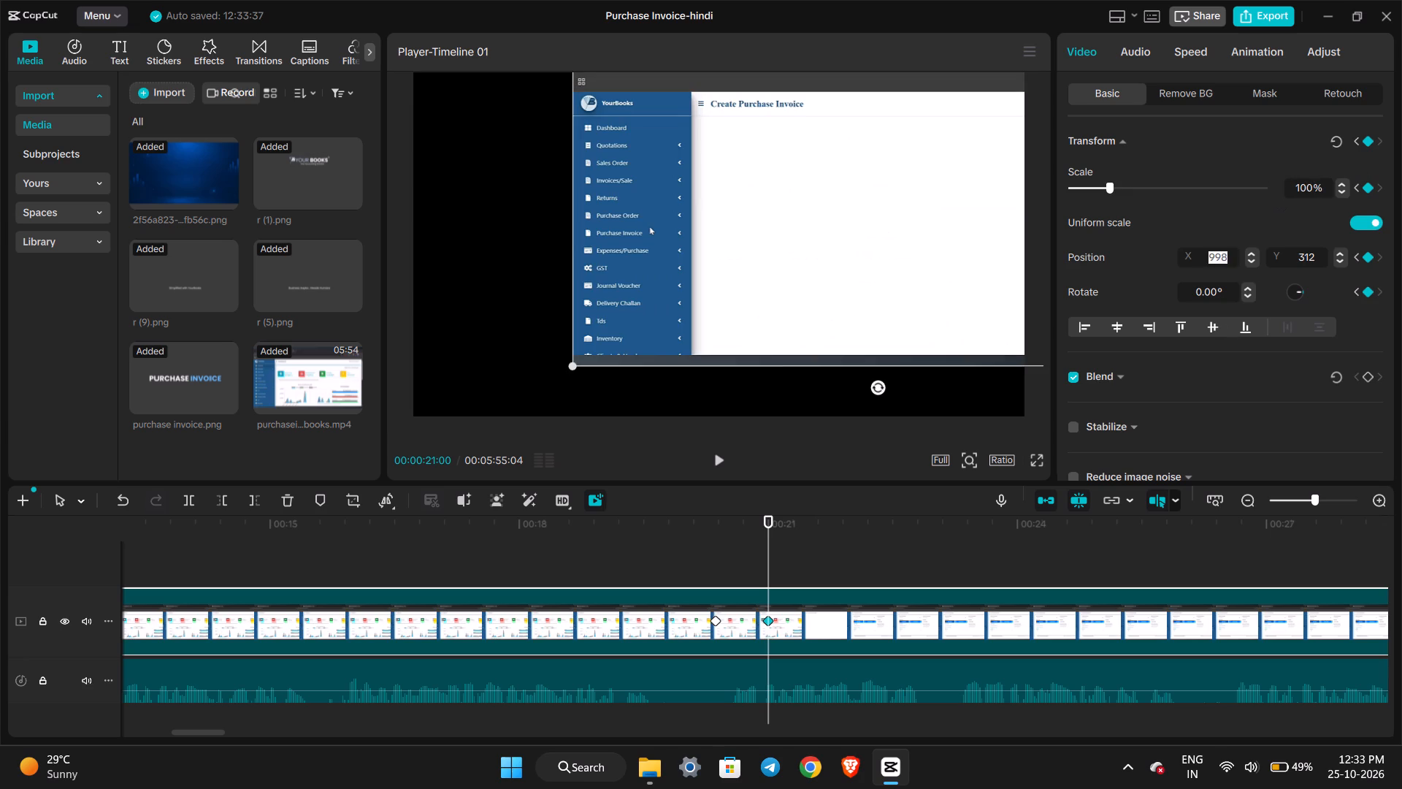
pyautogui.press('0')
pyautogui.click(1305, 243)
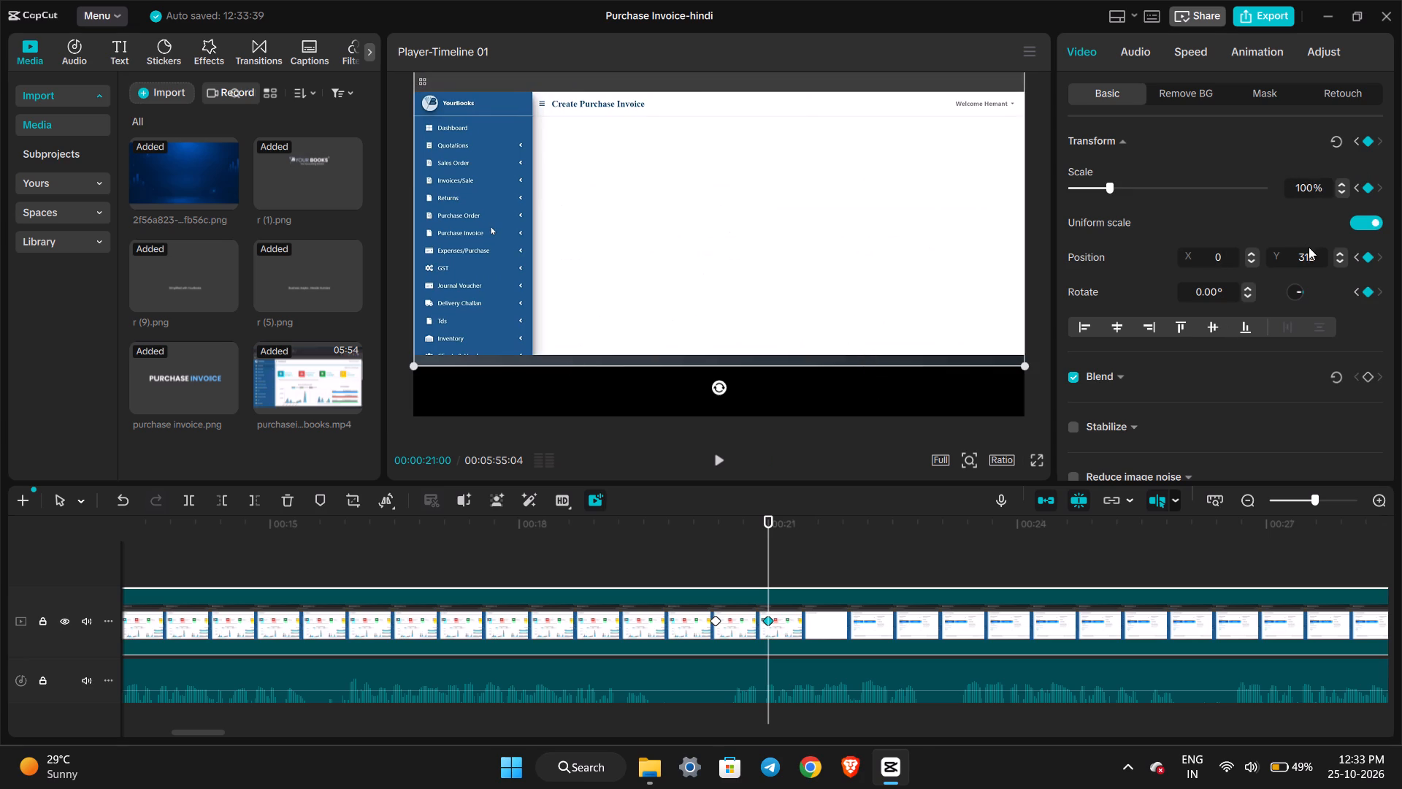
pyautogui.doubleClick(1310, 251)
pyautogui.press('0')
pyautogui.click(1247, 220)
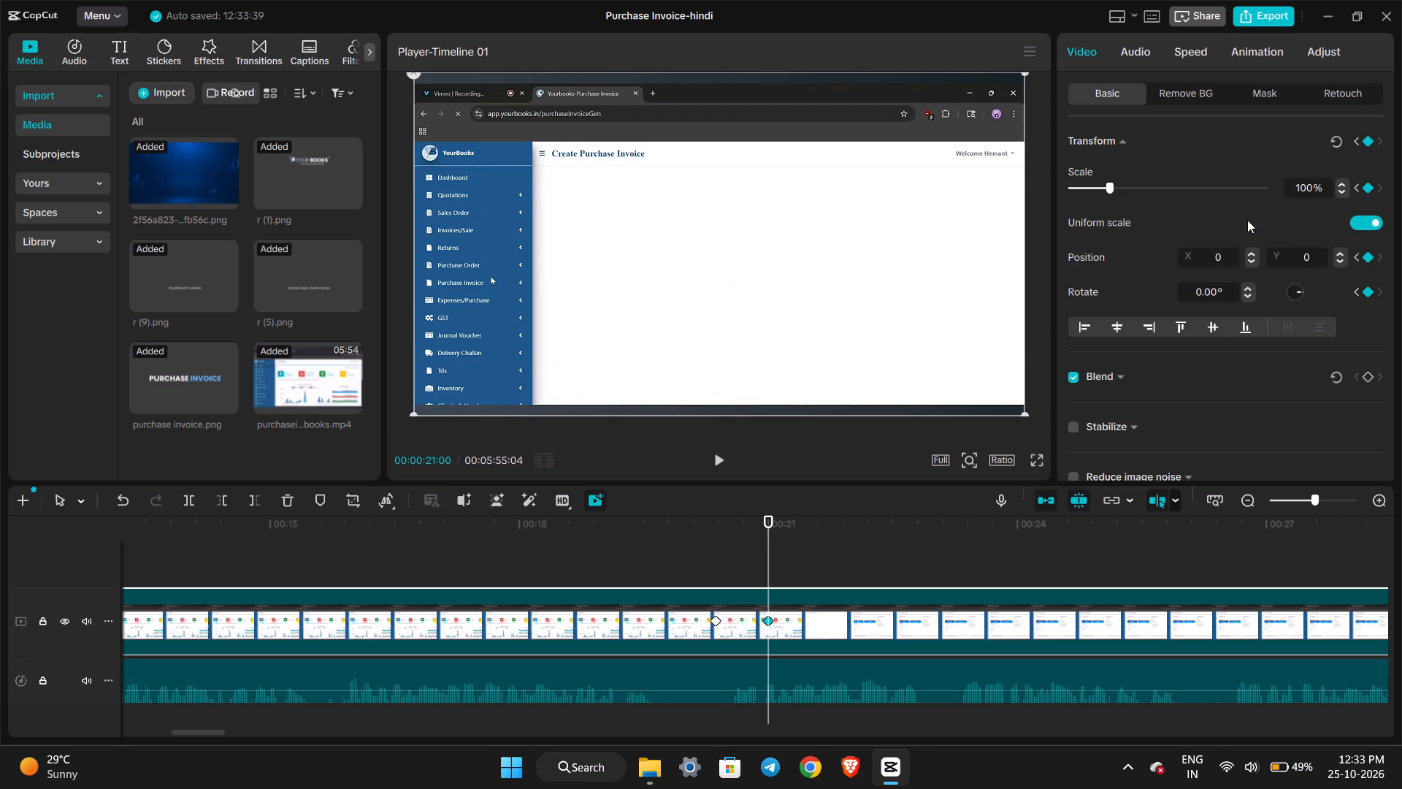
# Play back the zoom-out and move its end keyframe earlier, to about 00:00:20:23.
pyautogui.click(721, 456)
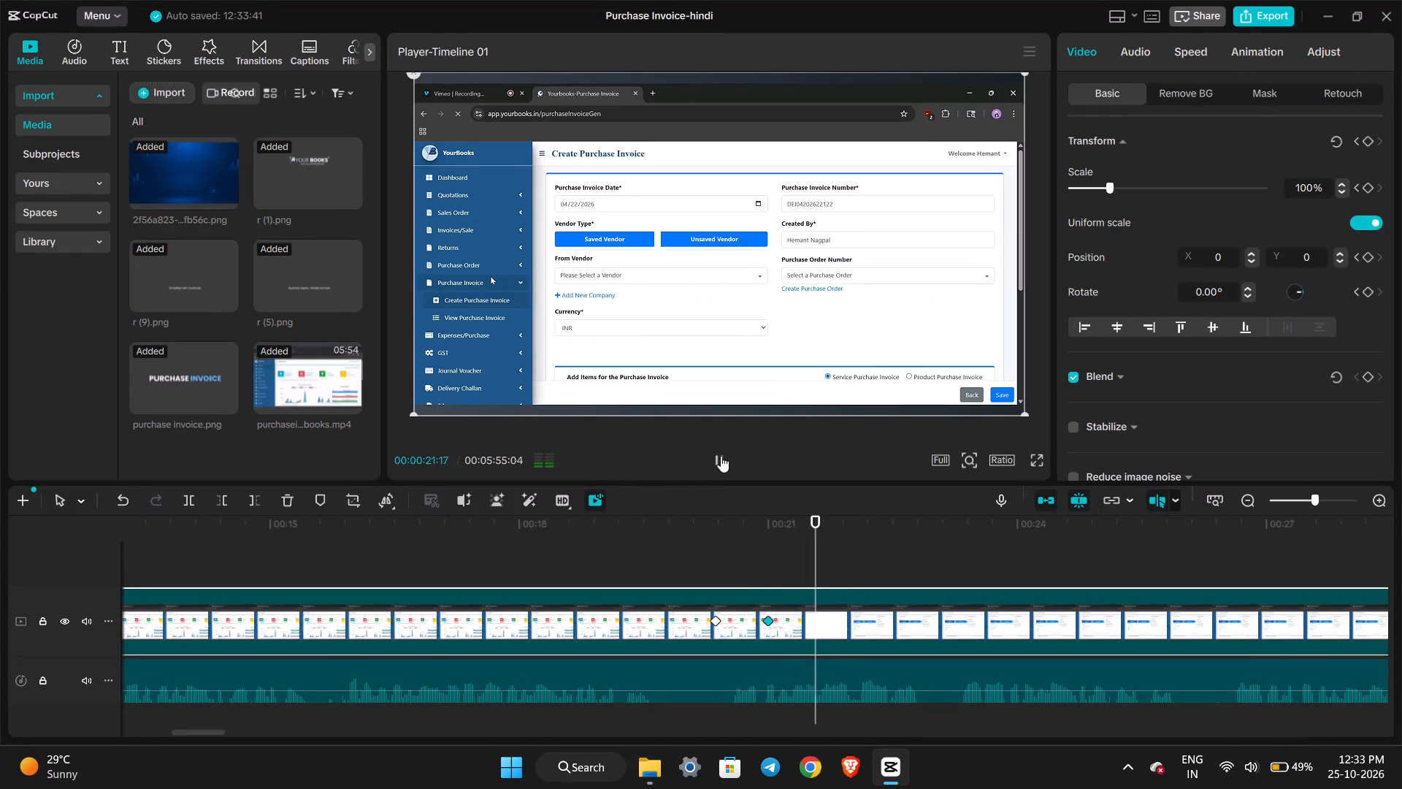
pyautogui.click(386, 555)
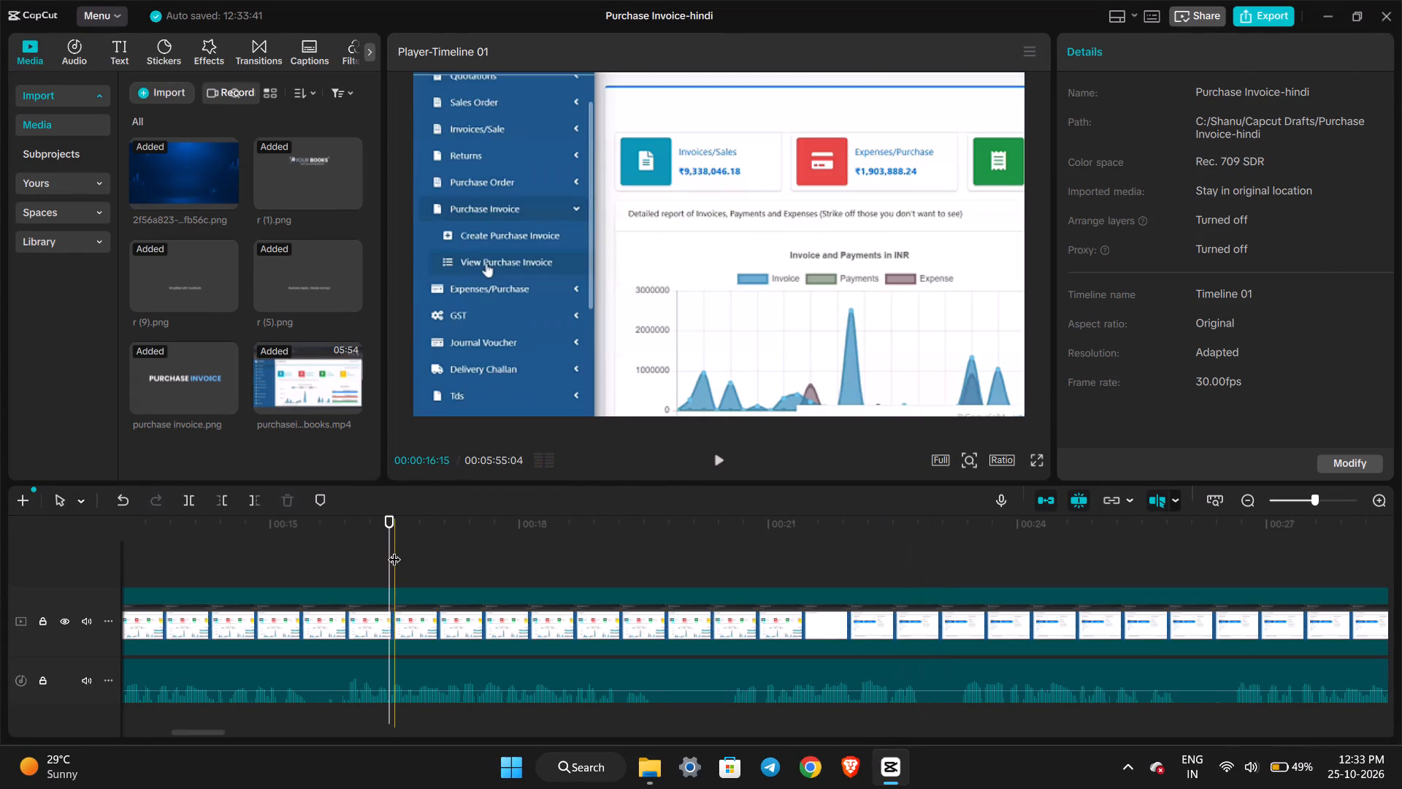
pyautogui.press('space')
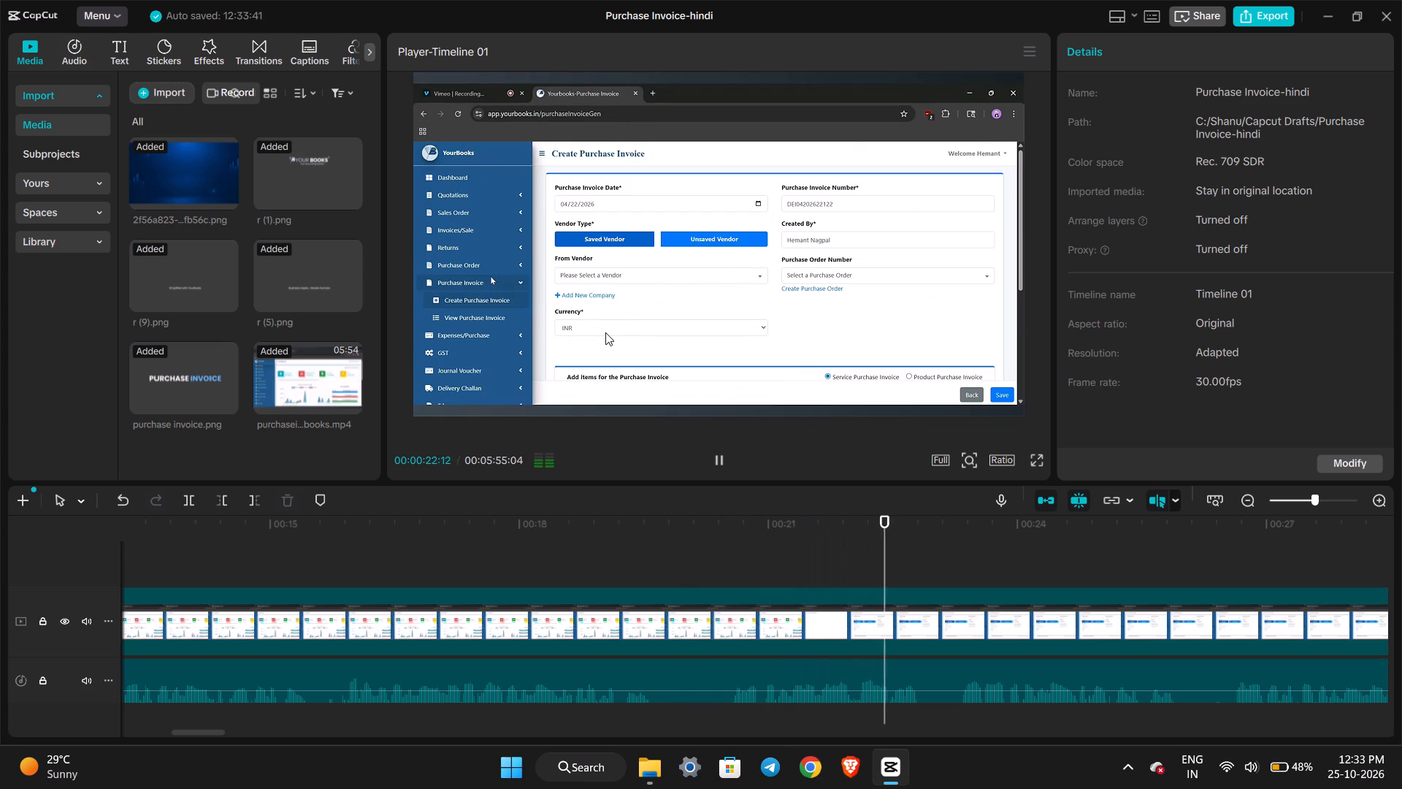
pyautogui.press('space')
pyautogui.click(645, 614)
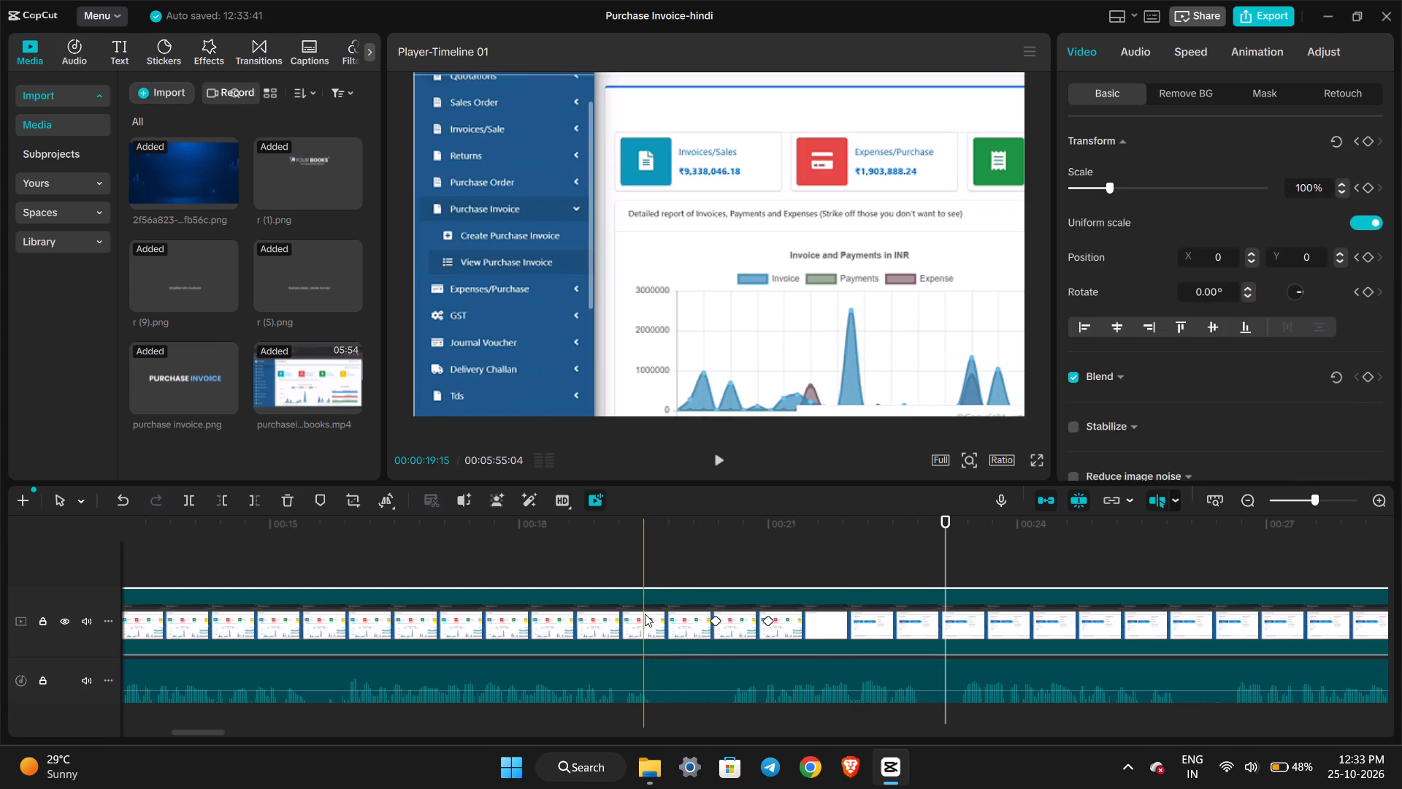
pyautogui.moveTo(766, 620); pyautogui.dragTo(750, 625)
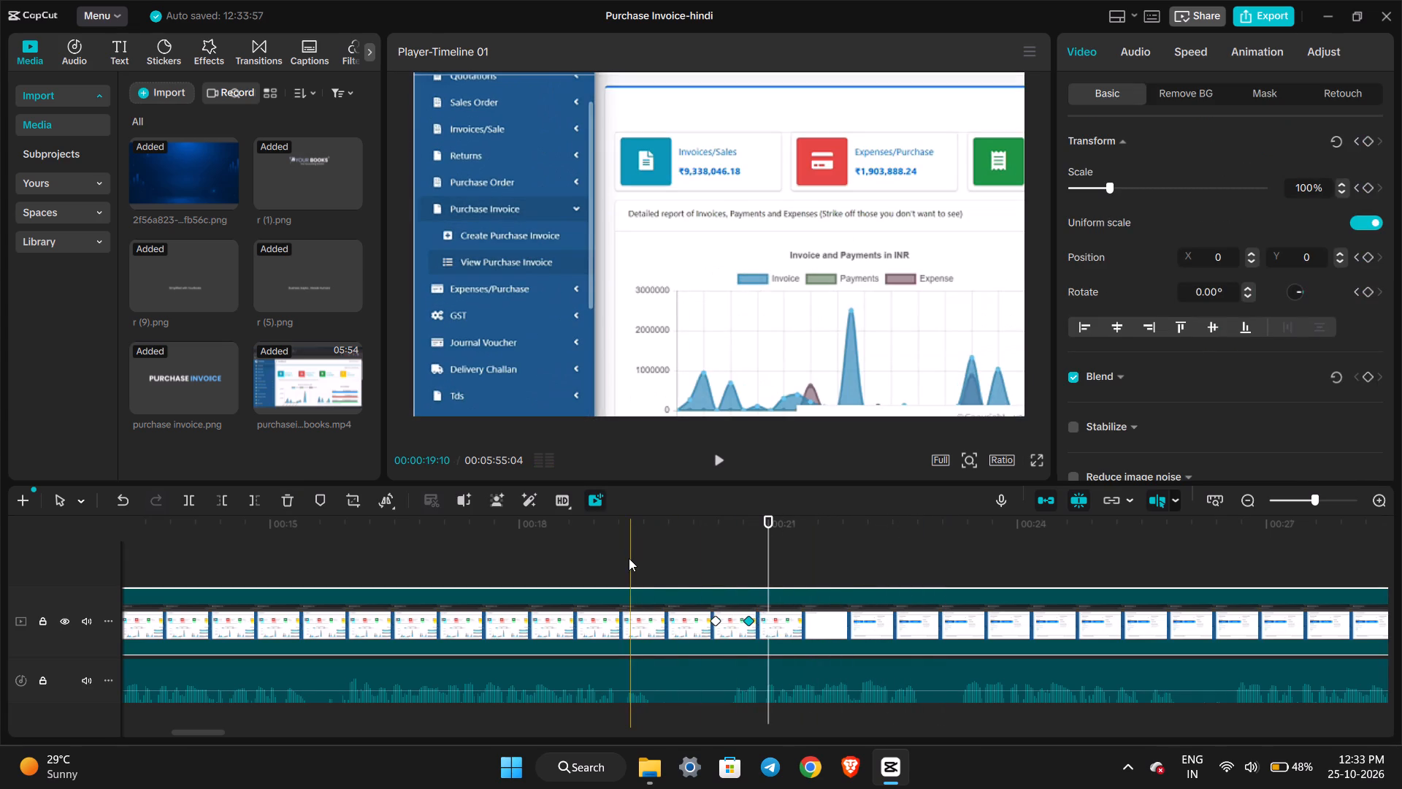
# Play back the zoom-out and the Create Purchase Invoice page, and add a transform keyframe at 00:00:26:01 holding 100% scale.
pyautogui.click(629, 558)
pyautogui.press('space')
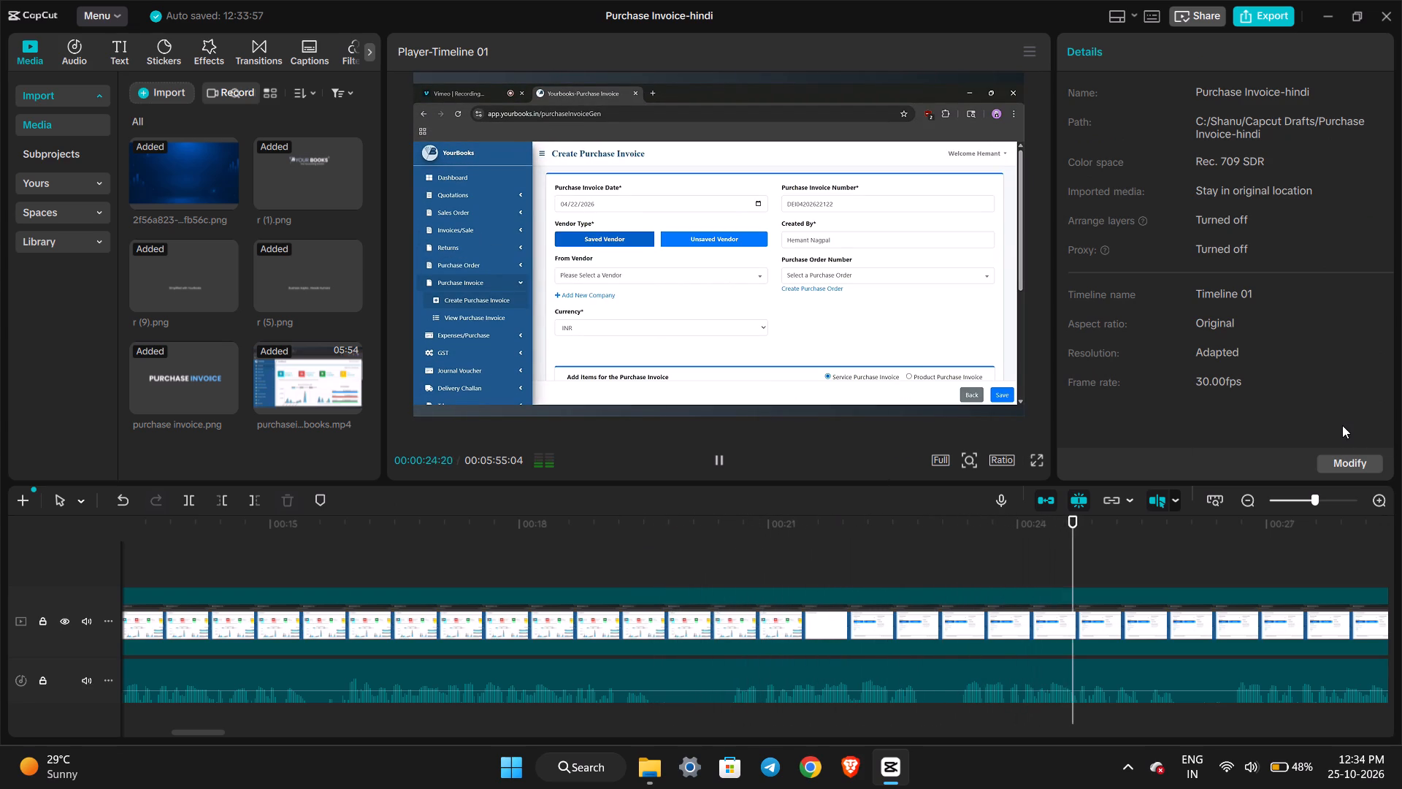
pyautogui.press('space')
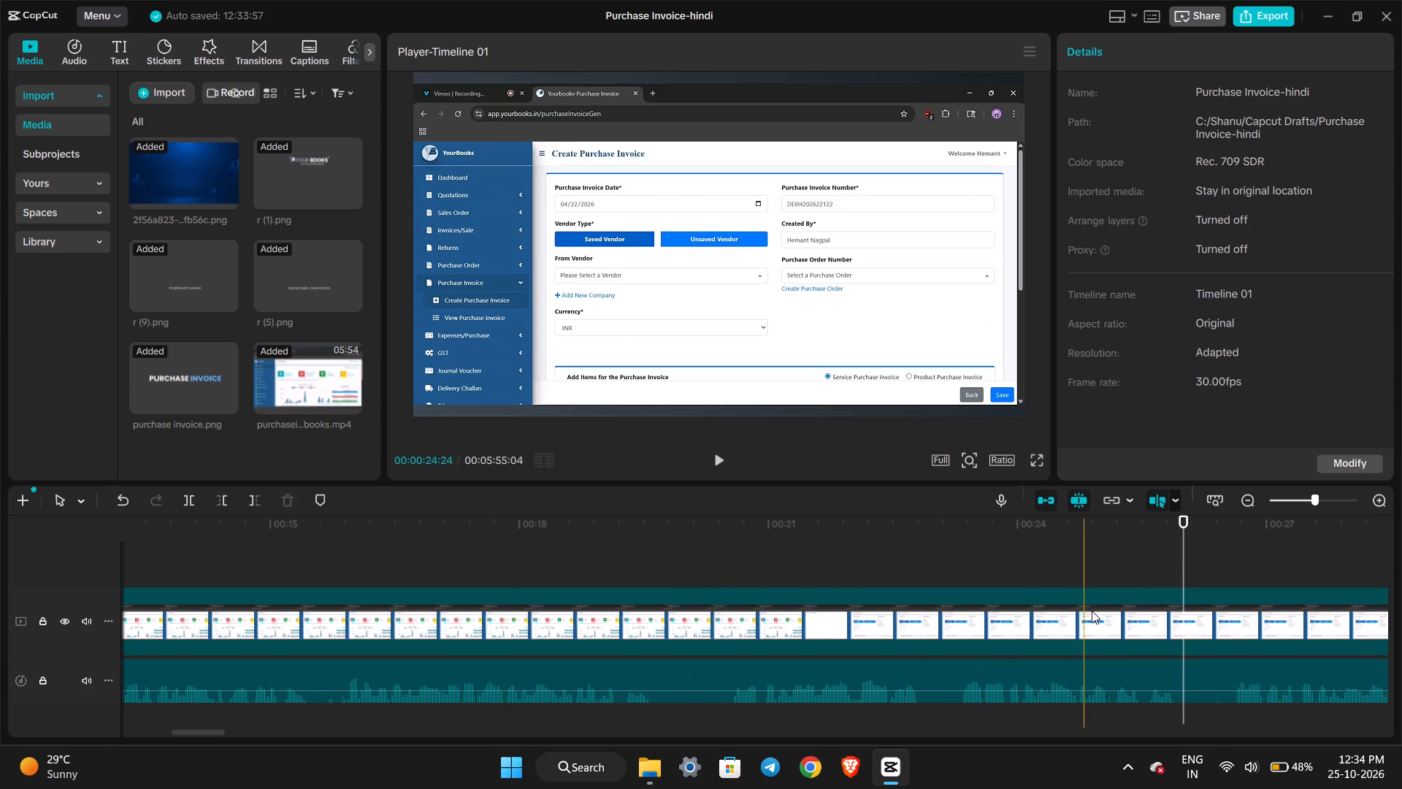
pyautogui.click(675, 550)
pyautogui.click(683, 606)
pyautogui.press('space')
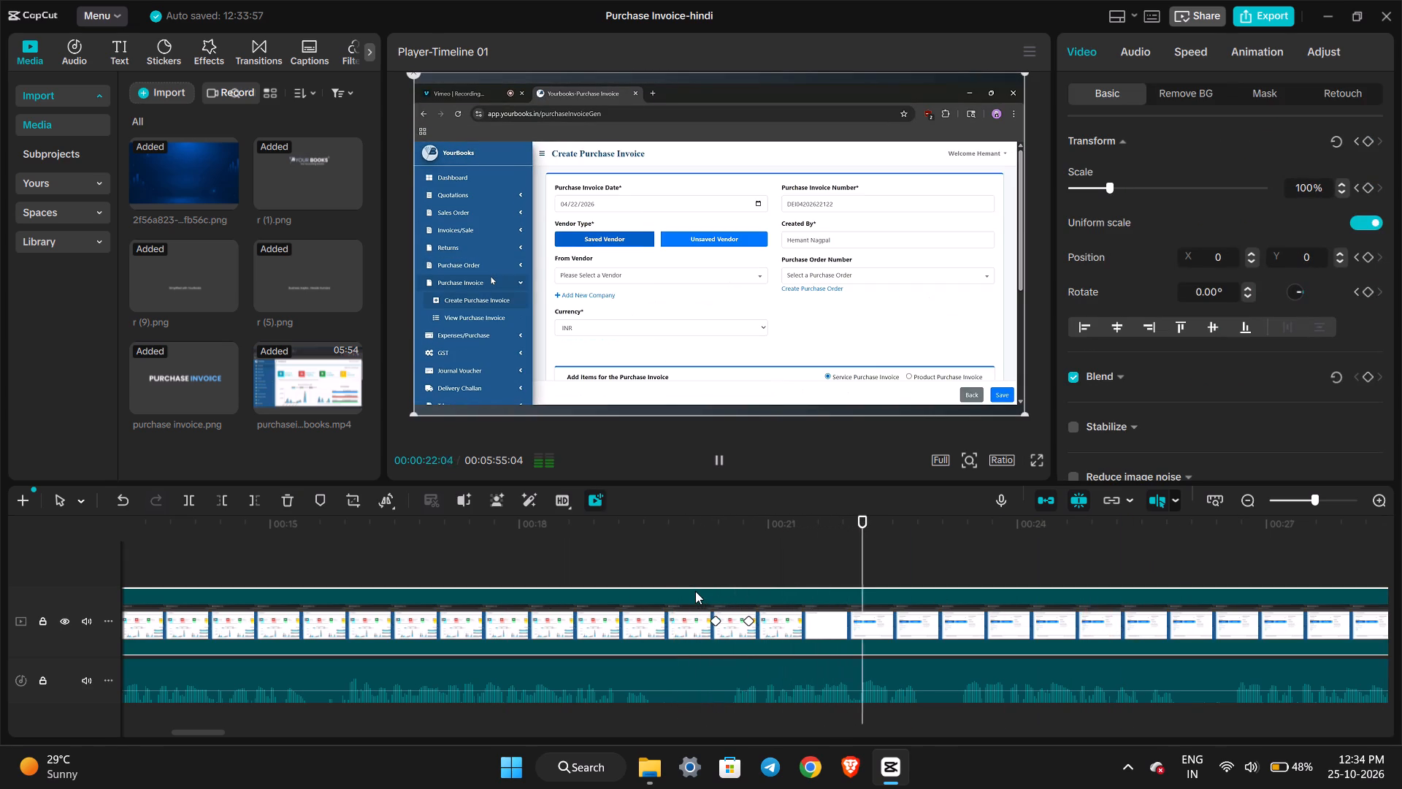
pyautogui.press('space')
pyautogui.press('space')
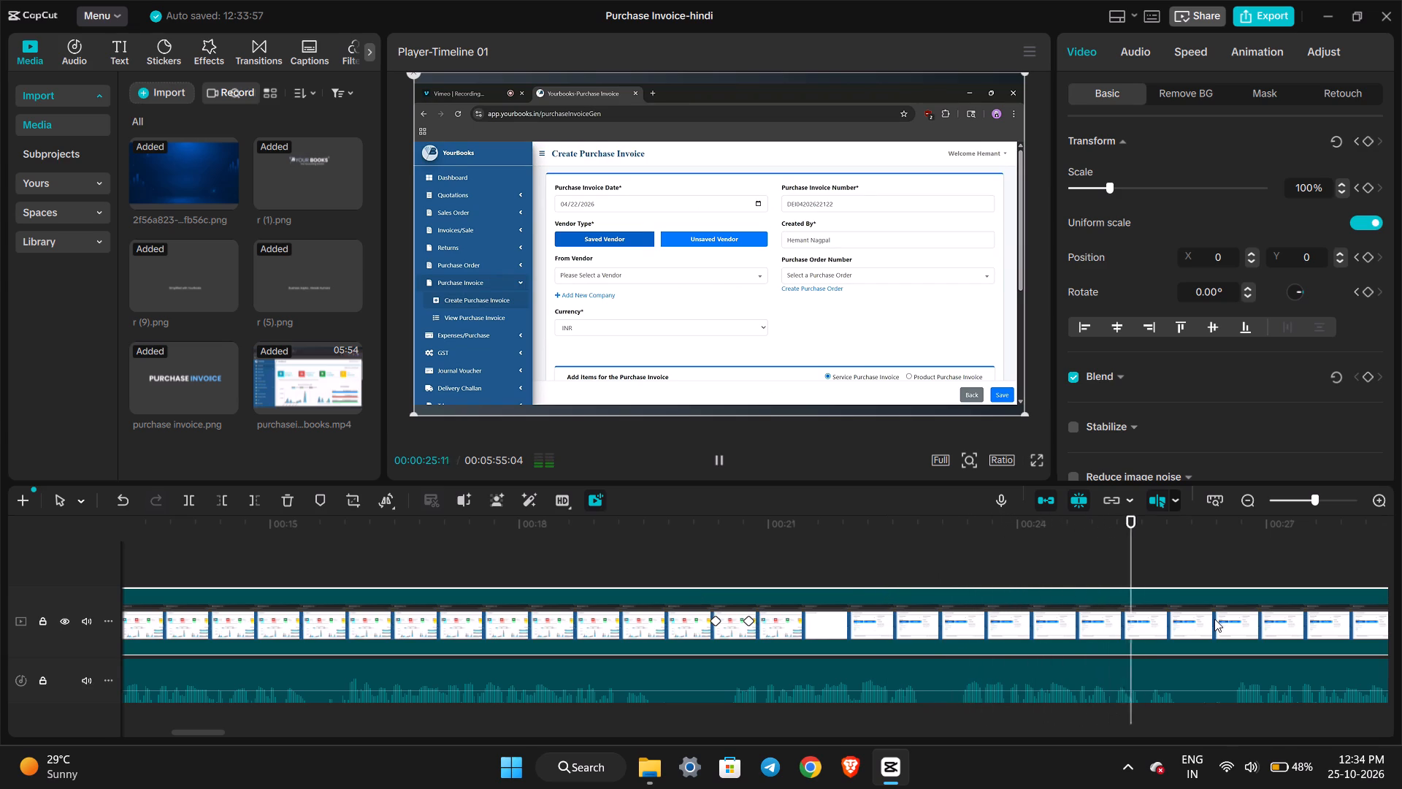
pyautogui.press('space')
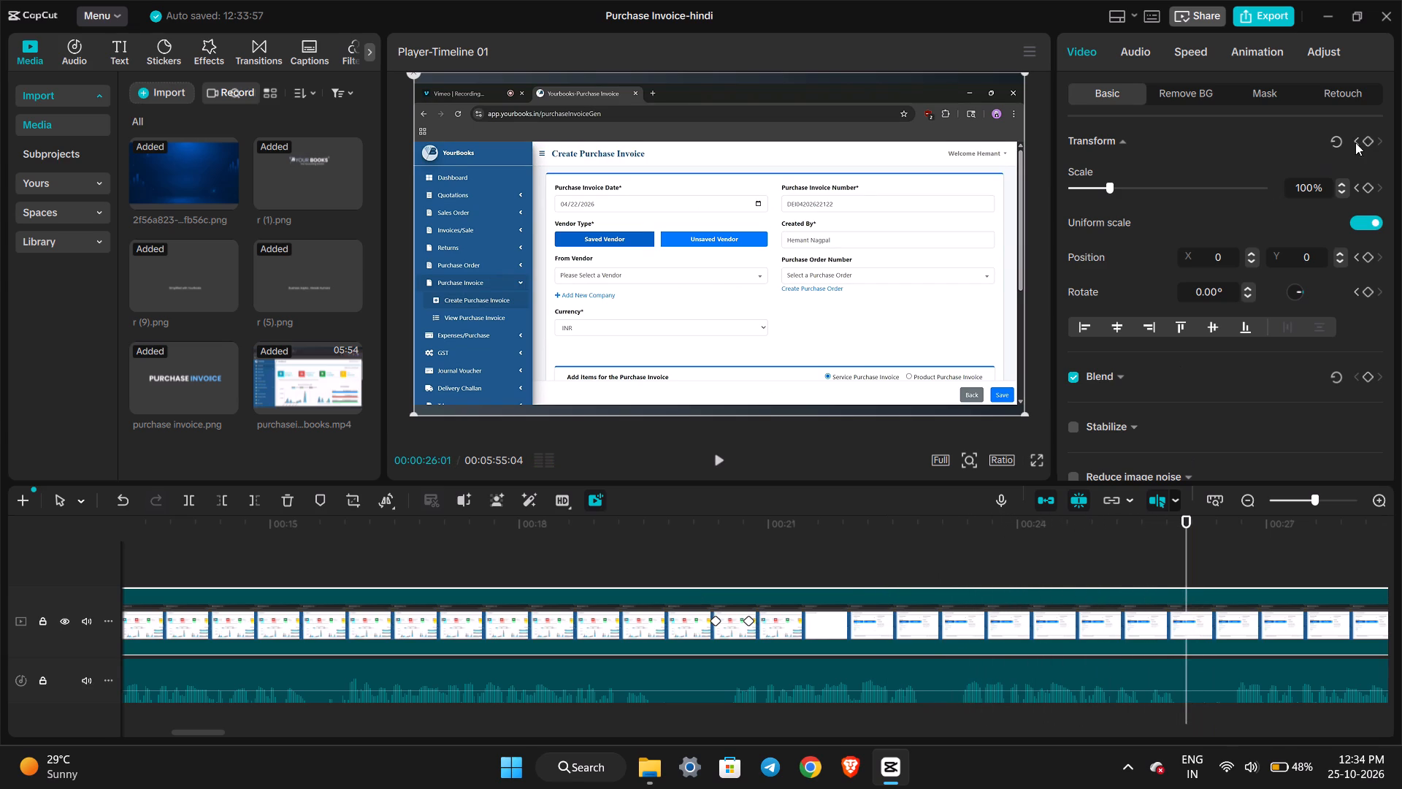
pyautogui.click(1368, 140)
# Add a transform keyframe at 00:00:26:20 with 129% scale and position about X -450, Y 241, framing the Create Purchase Invoice form.
pyautogui.press('space')
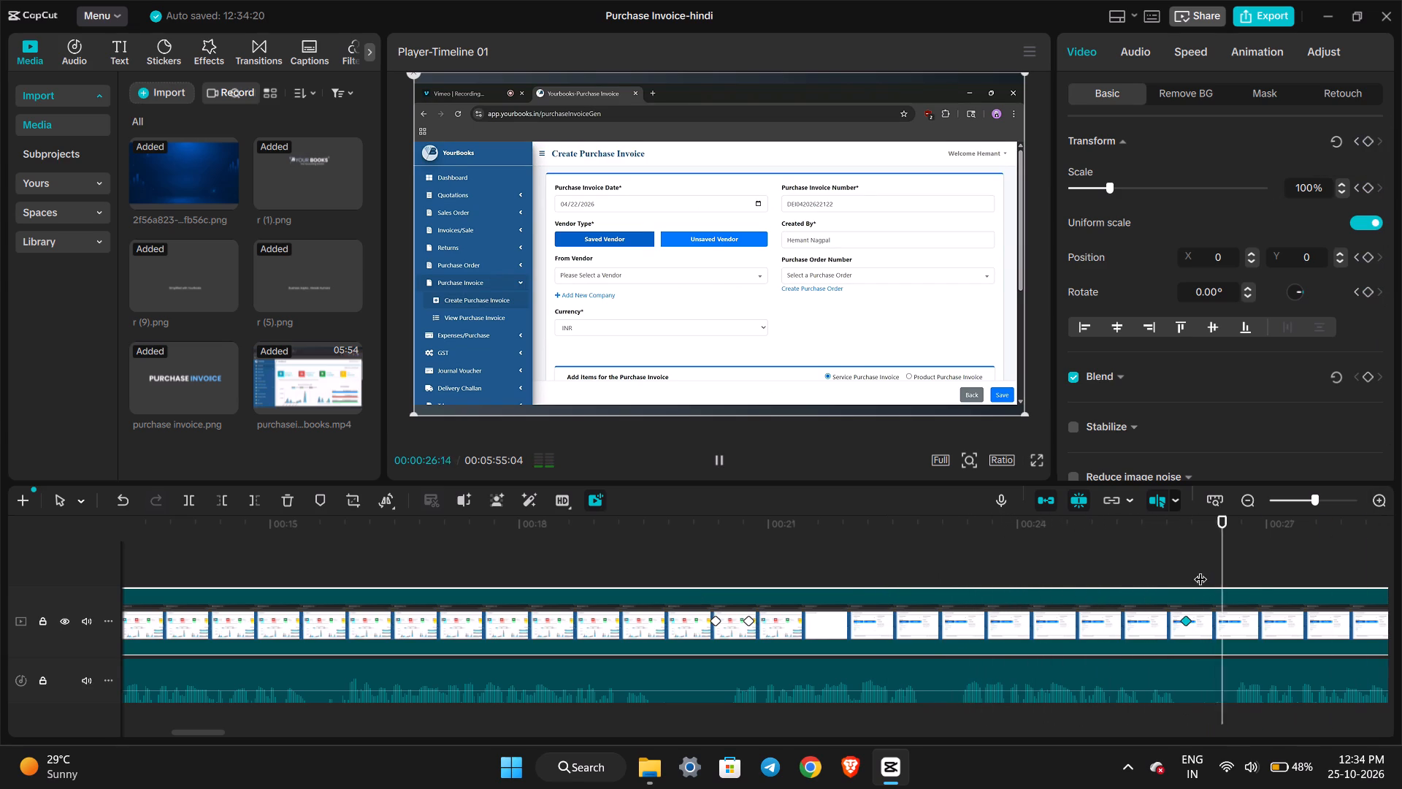
pyautogui.press('space')
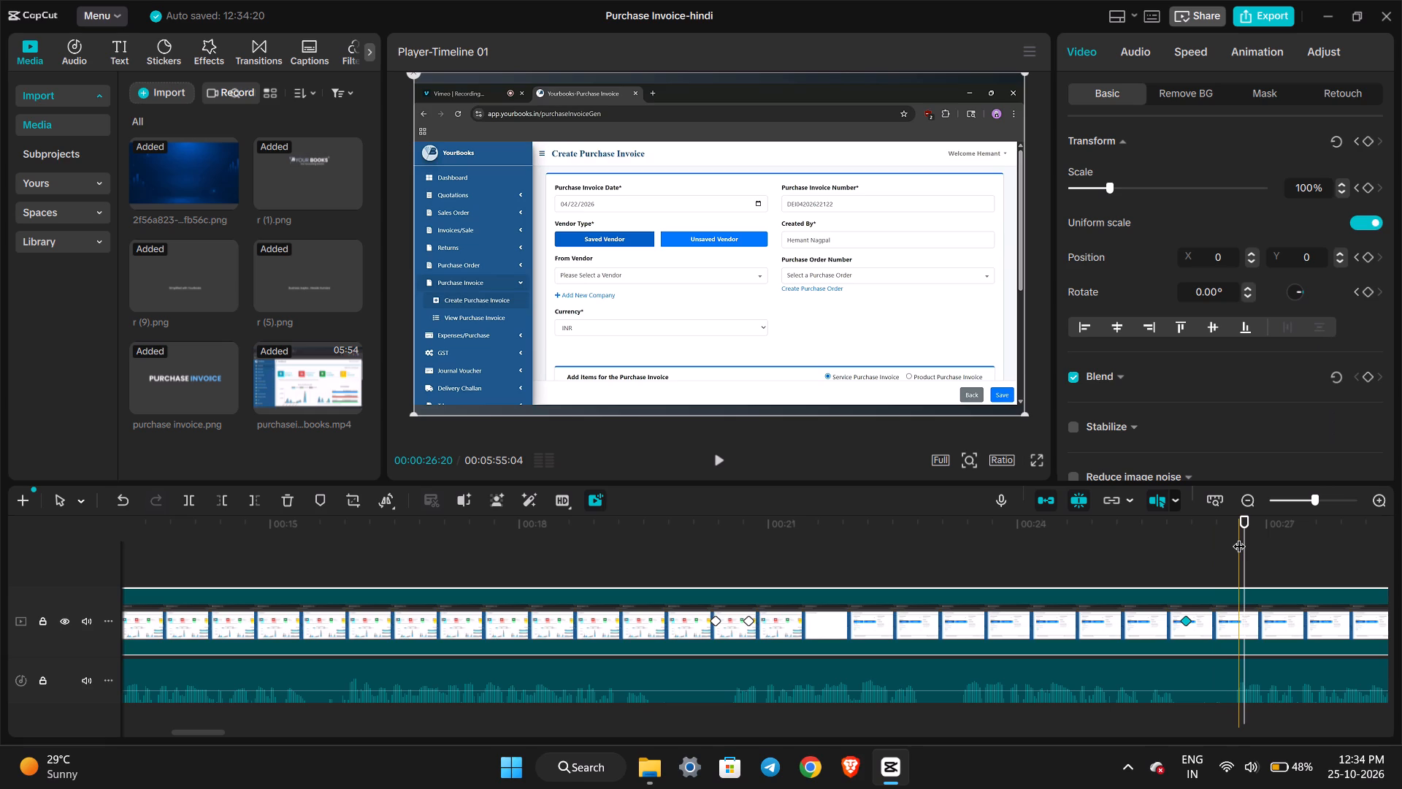
pyautogui.click(1239, 535)
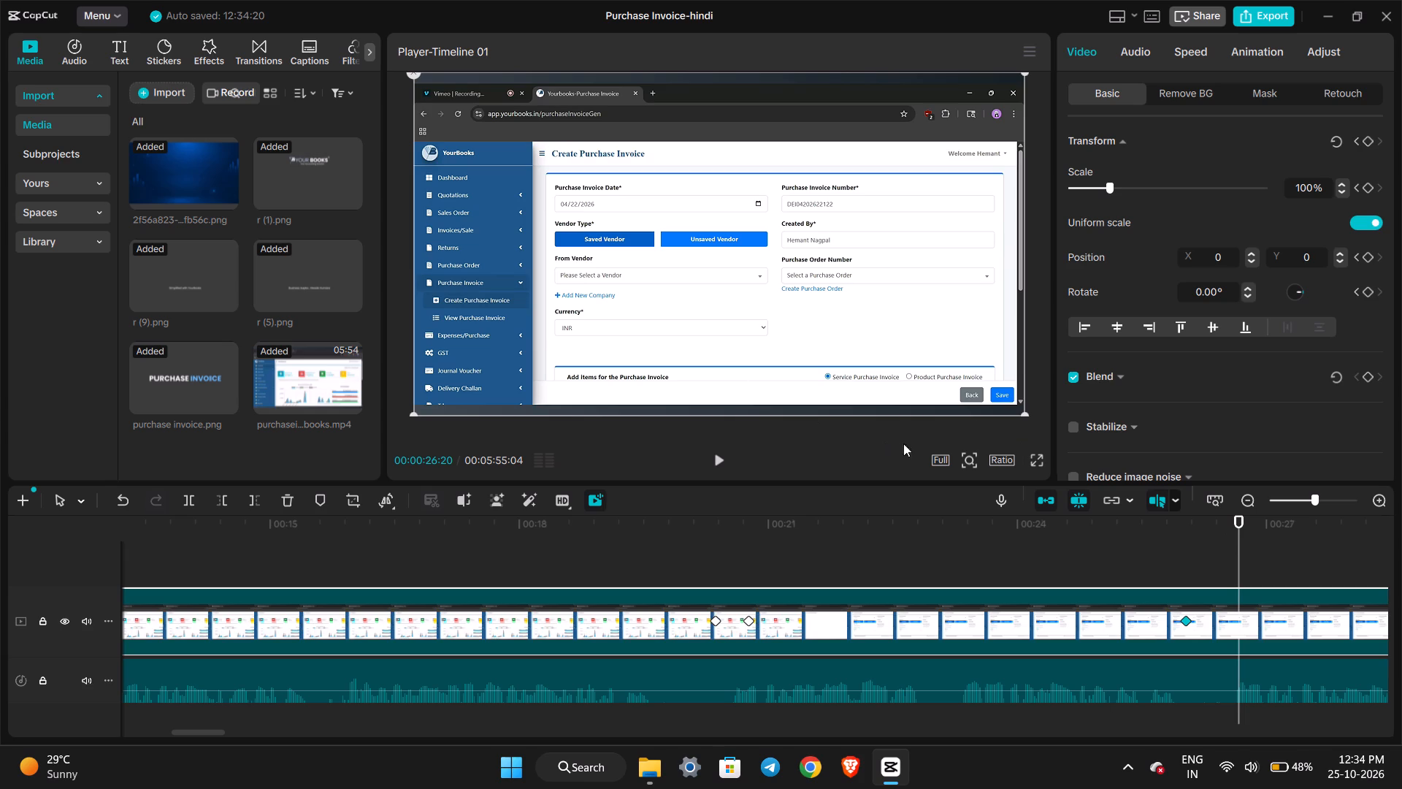
pyautogui.click(1365, 142)
pyautogui.doubleClick(1293, 184)
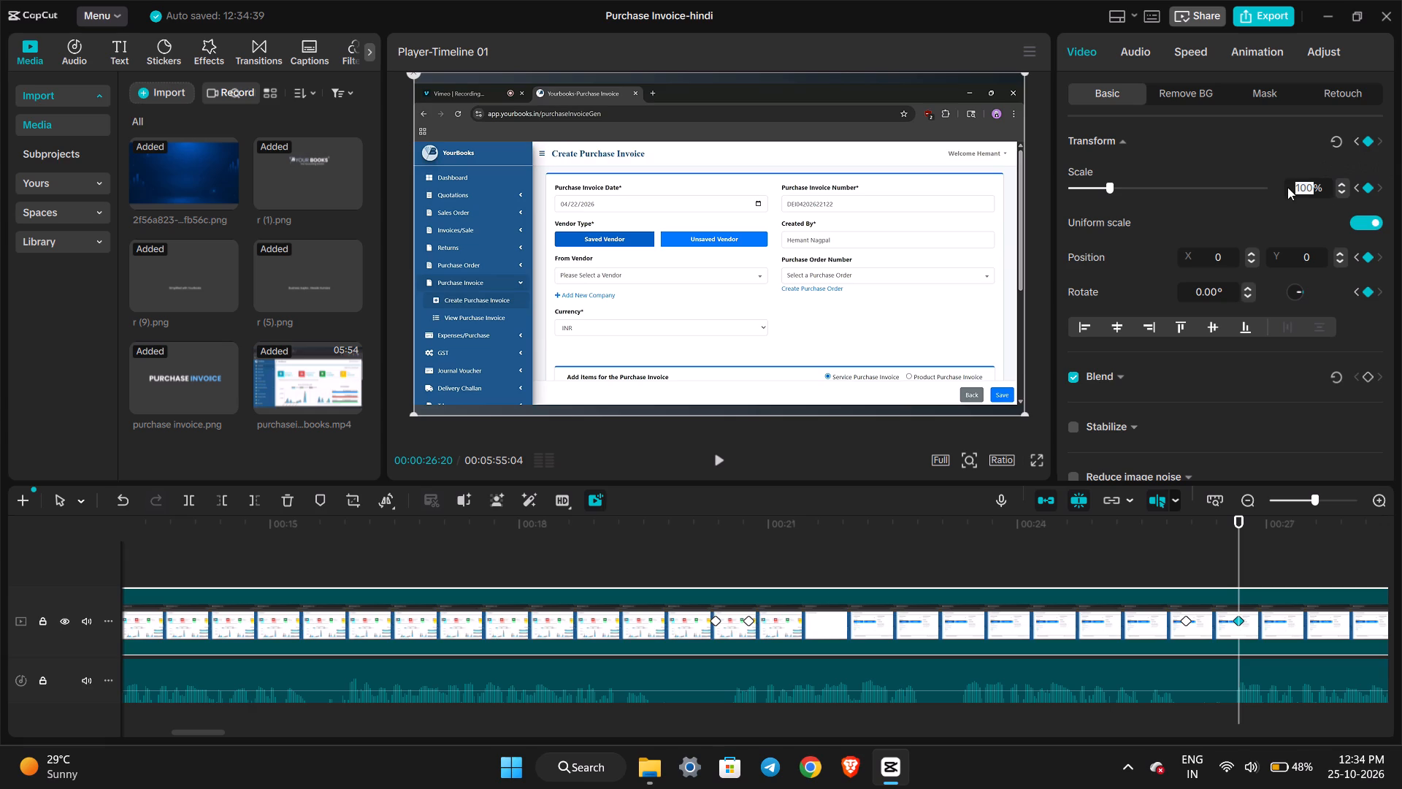
pyautogui.write('129')
pyautogui.click(1144, 150)
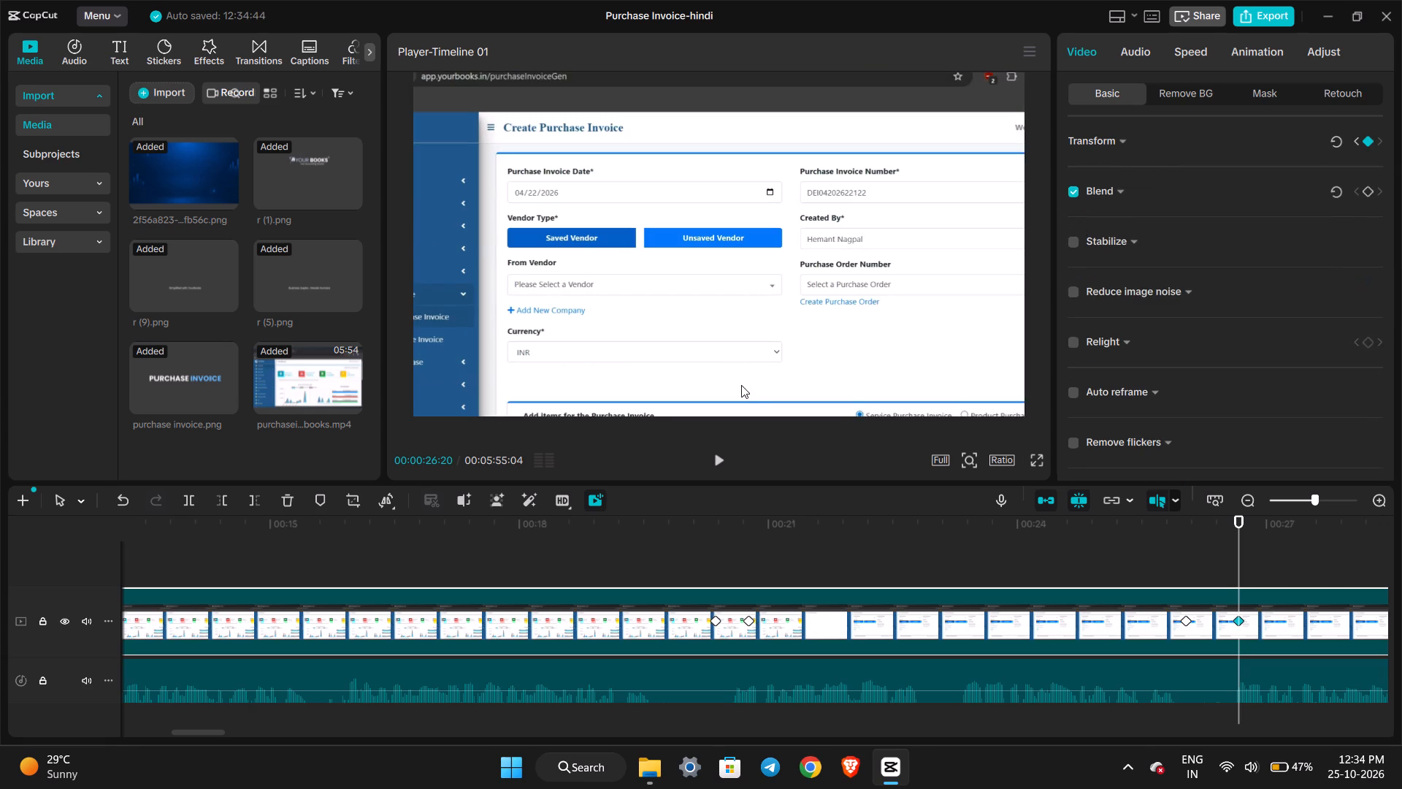
pyautogui.click(732, 332)
pyautogui.moveTo(684, 319); pyautogui.dragTo(669, 301)
pyautogui.click(667, 296)
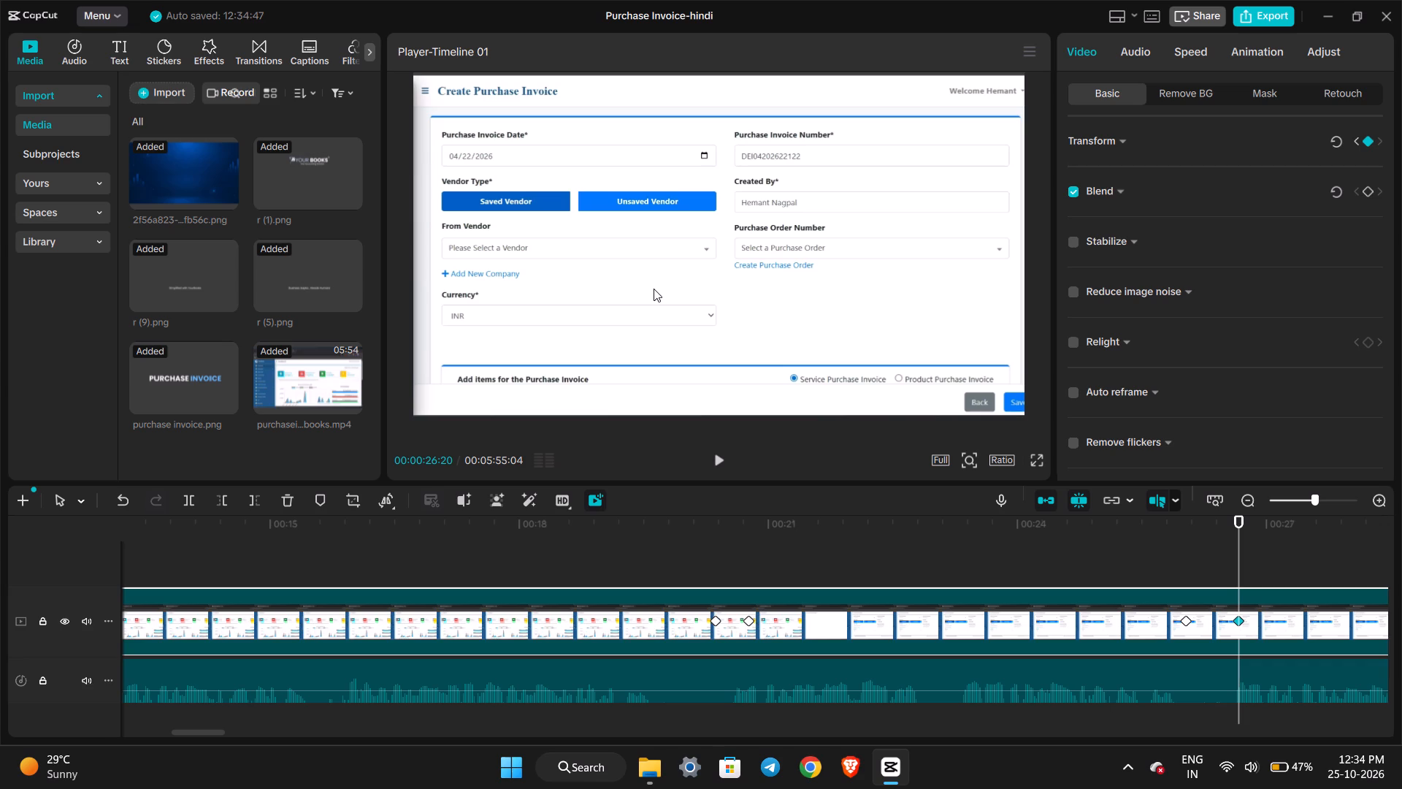
pyautogui.moveTo(667, 280); pyautogui.dragTo(663, 278)
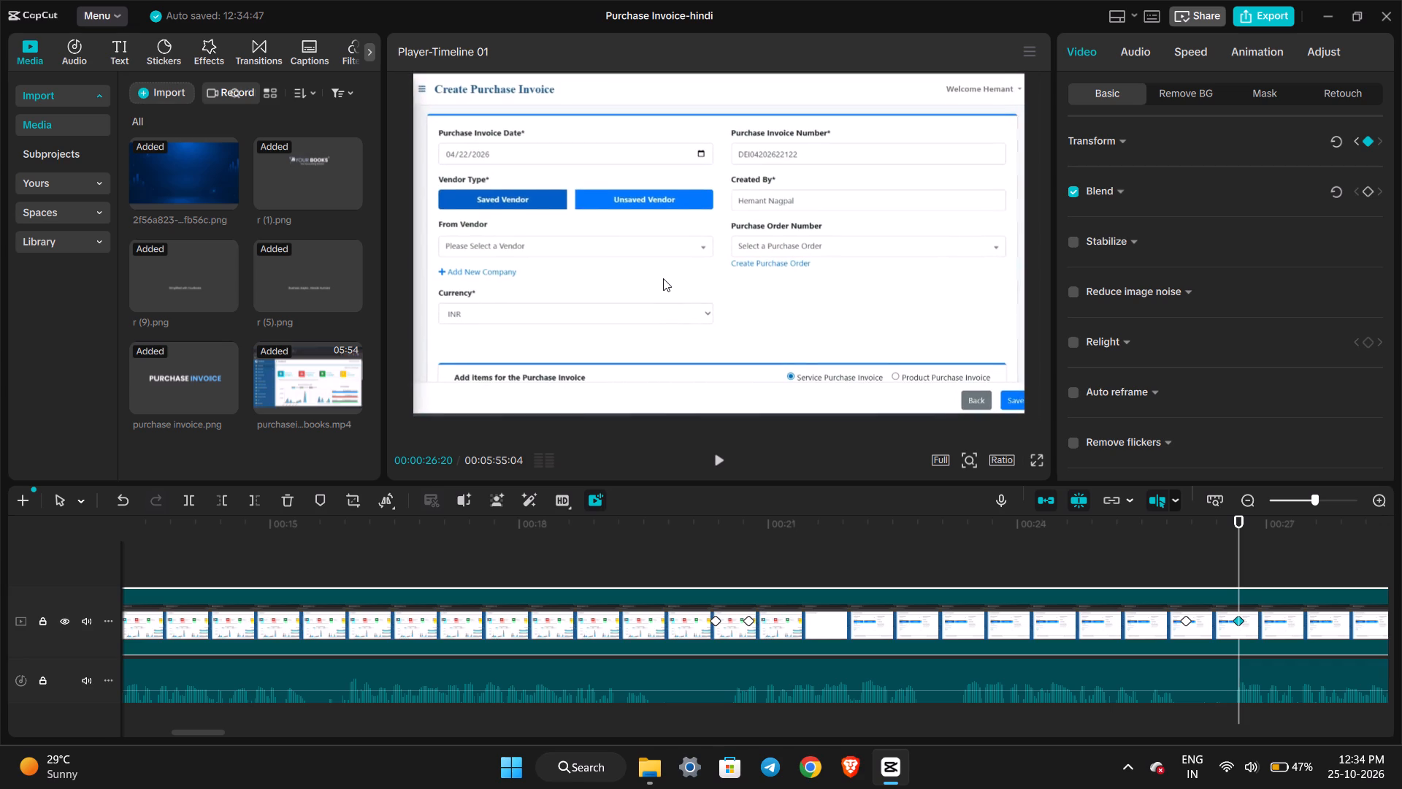
pyautogui.moveTo(663, 278); pyautogui.dragTo(661, 278)
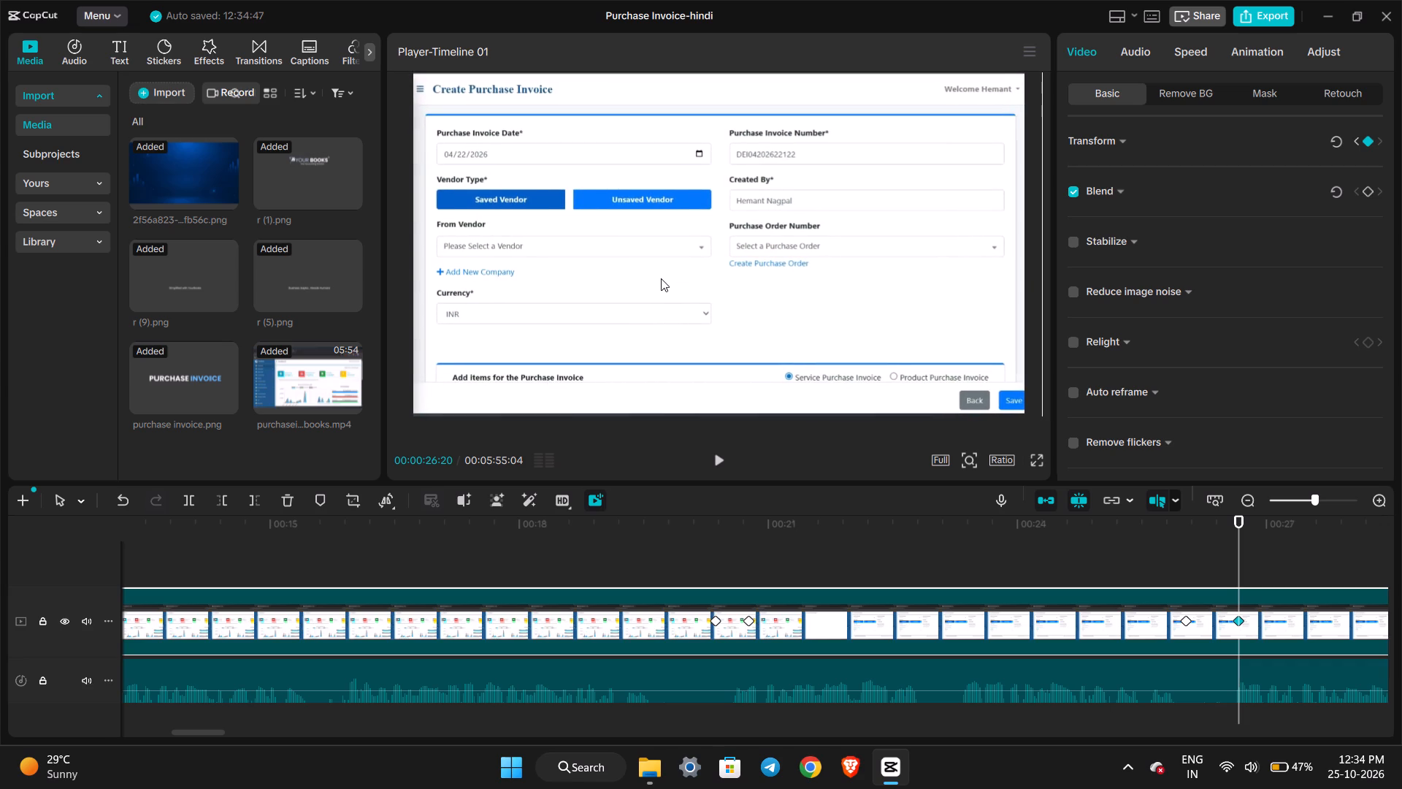
pyautogui.moveTo(661, 278); pyautogui.dragTo(660, 278)
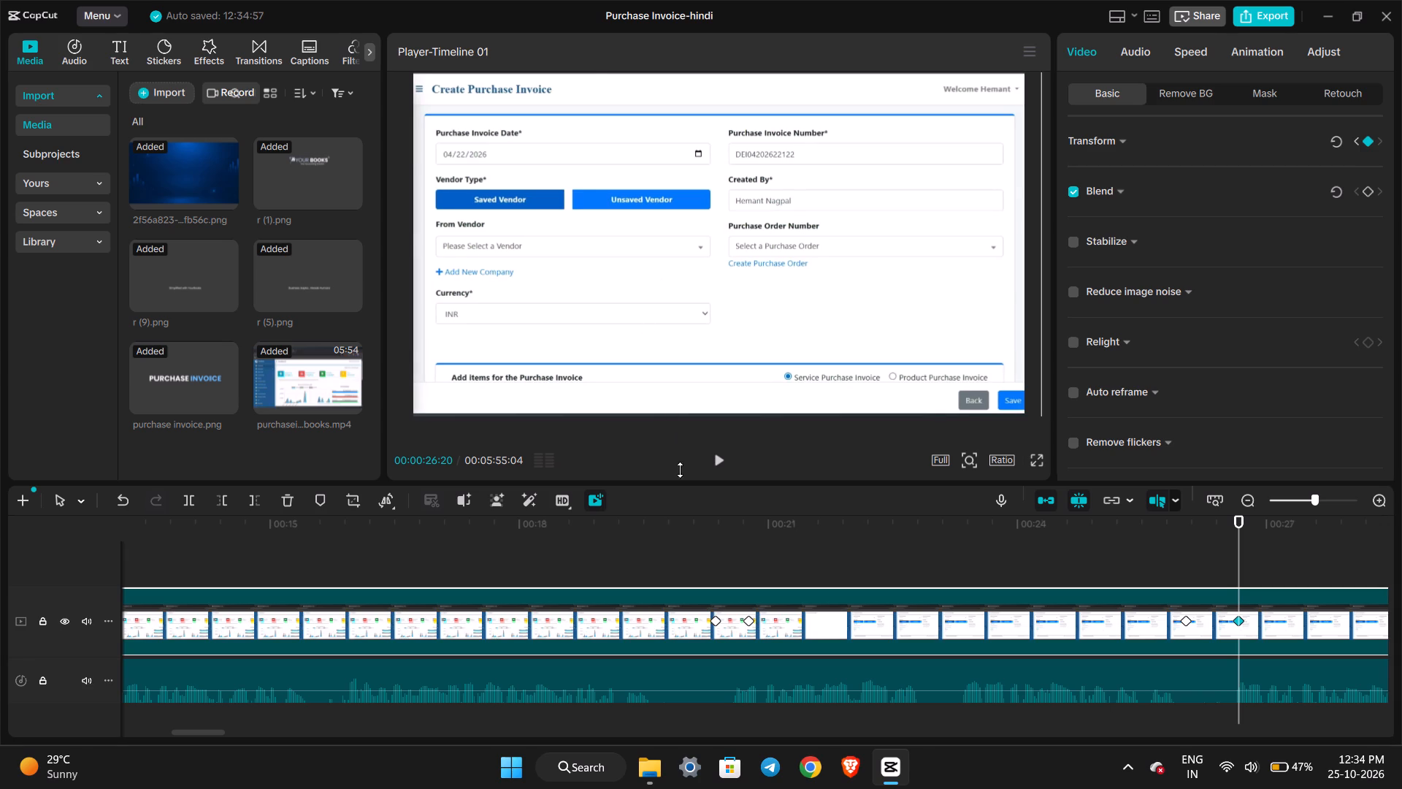
# Play through the form zoom from 00:00:23:10 and add a keyframe at 00:00:46:13 holding the same framing.
pyautogui.click(960, 530)
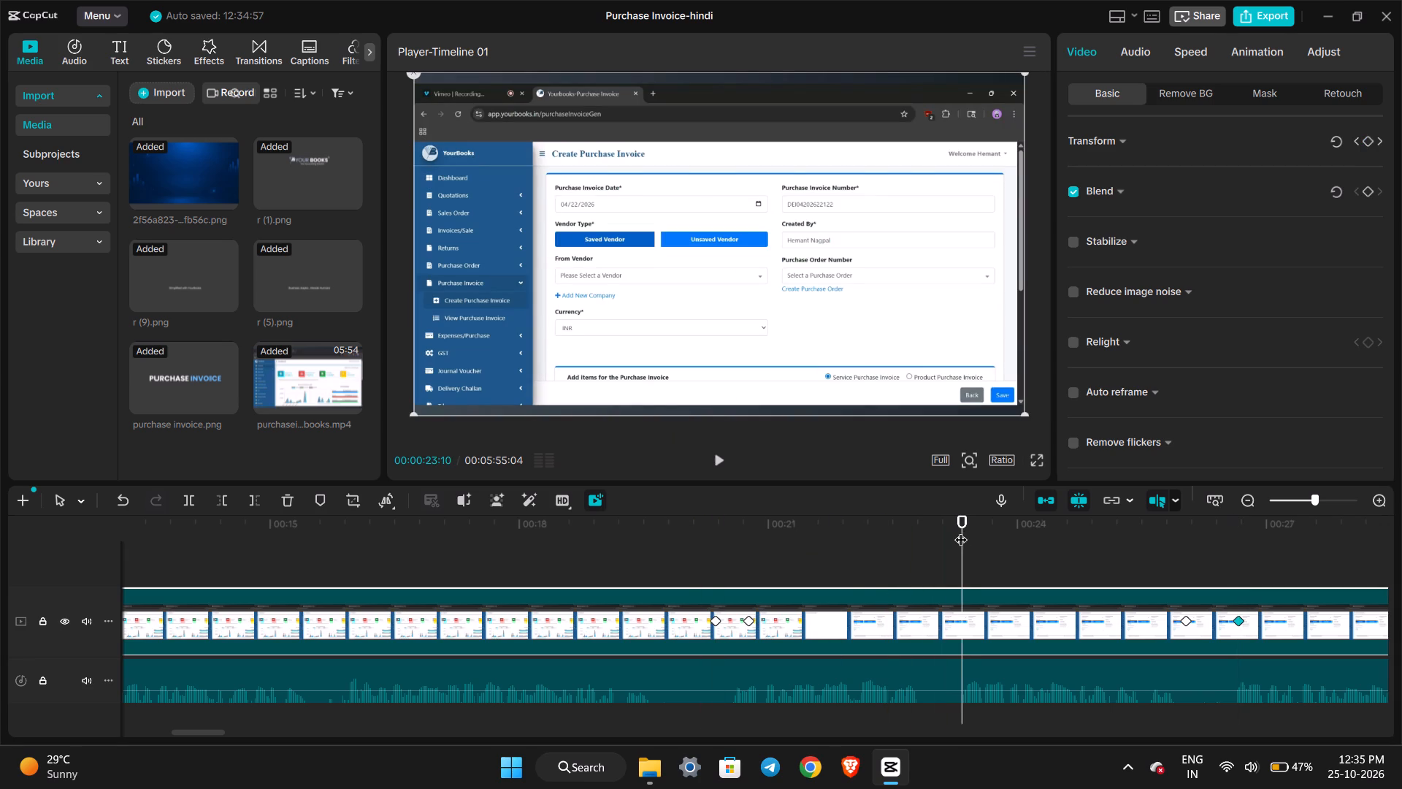
pyautogui.press('space')
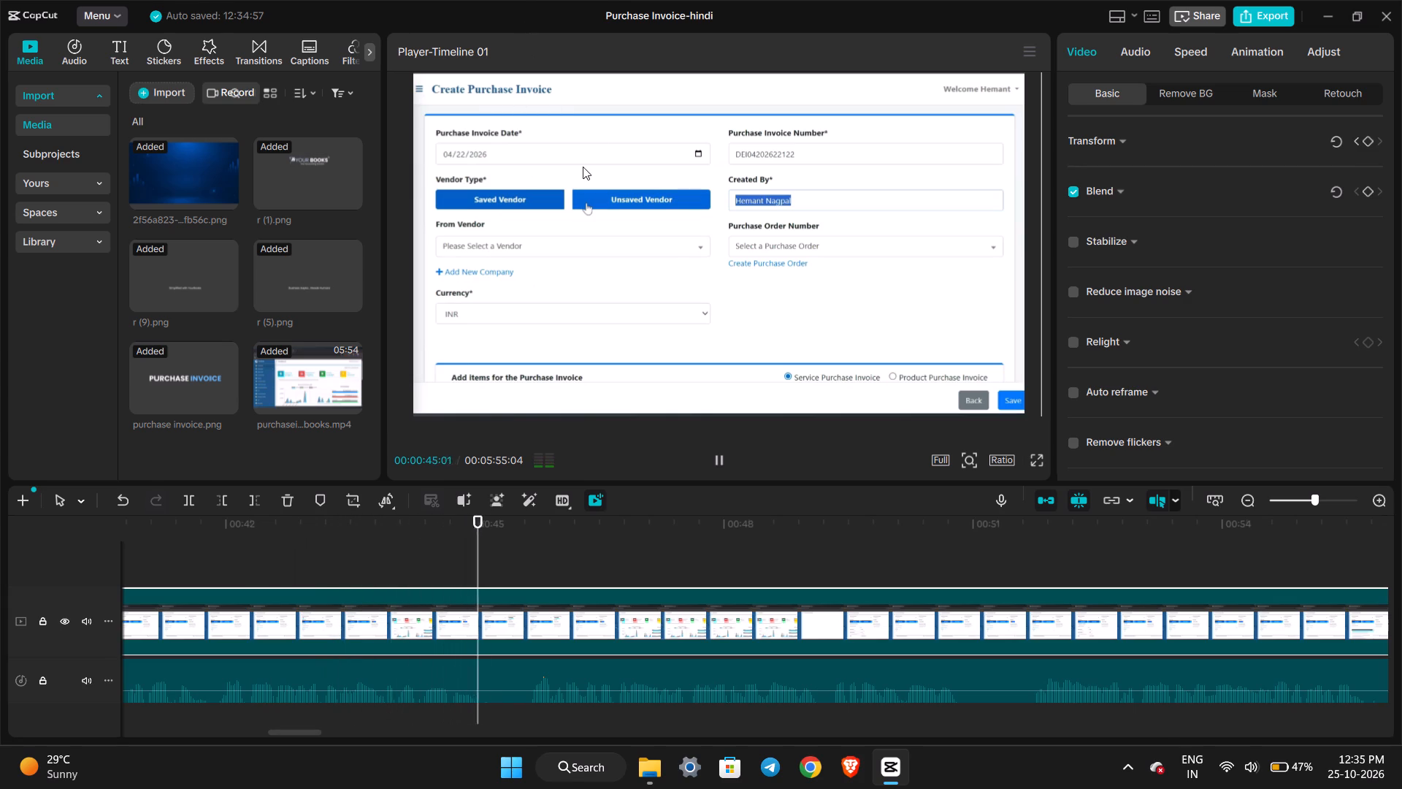
pyautogui.click(582, 188)
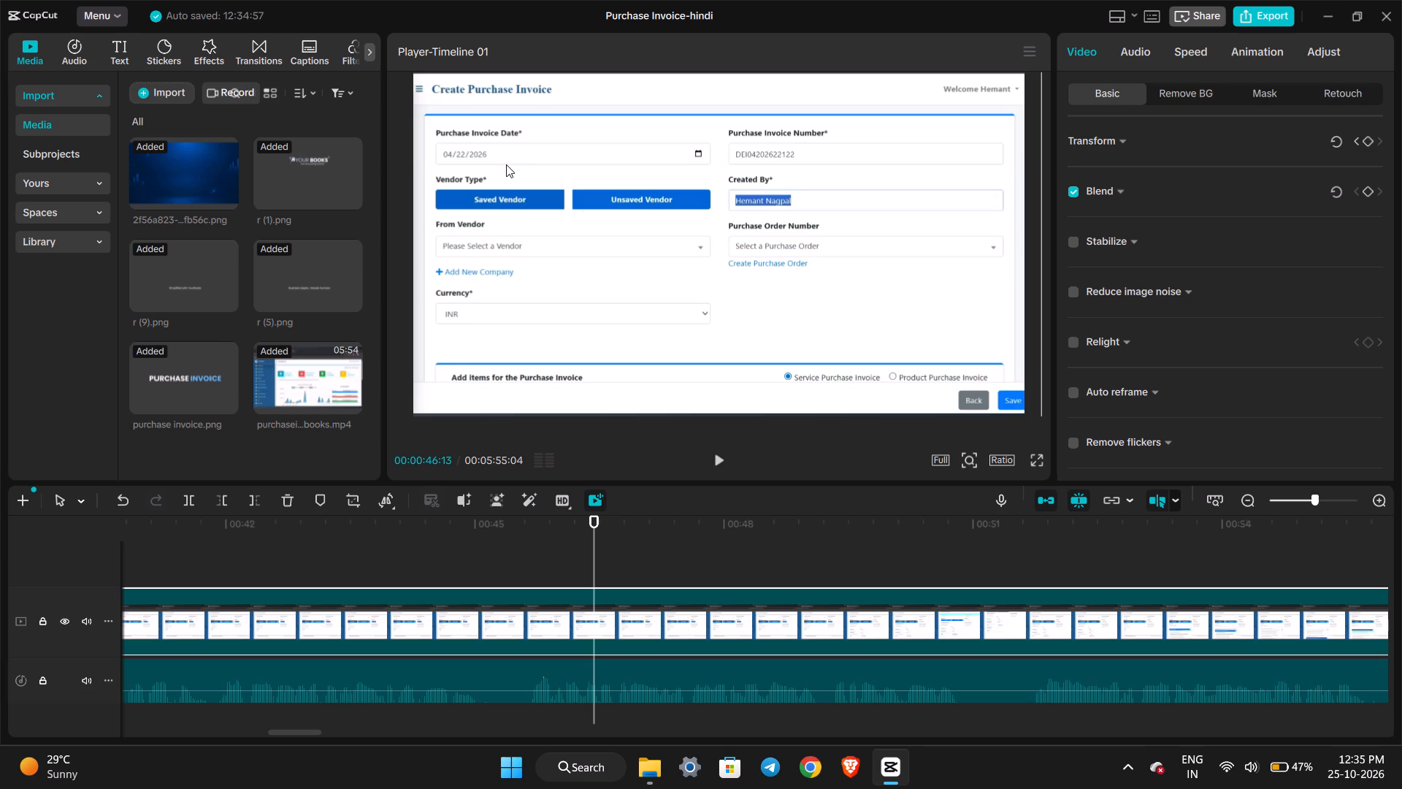
pyautogui.click(505, 164)
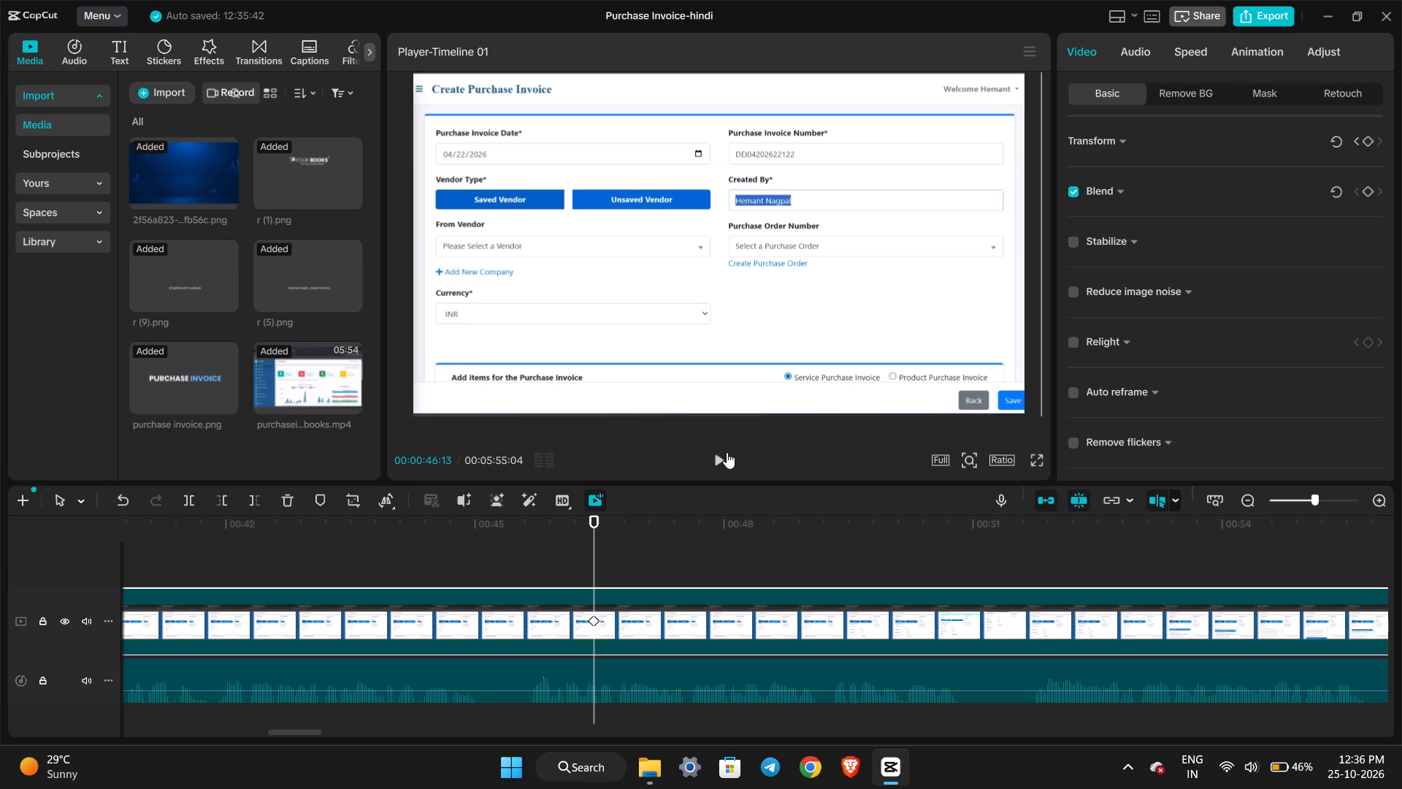
# Play on to the Add New Company action and add a transform keyframe at 00:01:07:04 holding 129% scale and position X -450, Y 241.
pyautogui.click(727, 452)
pyautogui.click(727, 452)
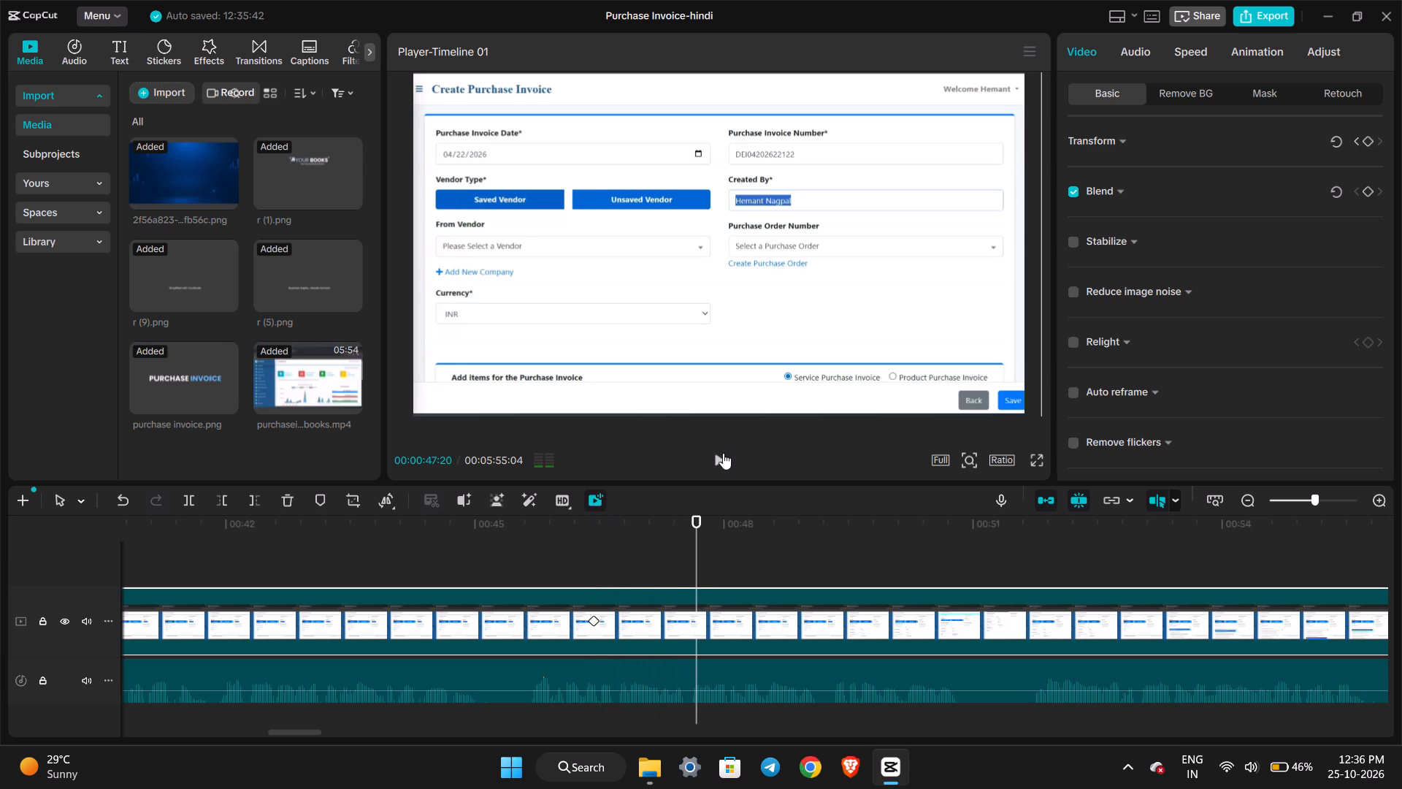
pyautogui.click(723, 453)
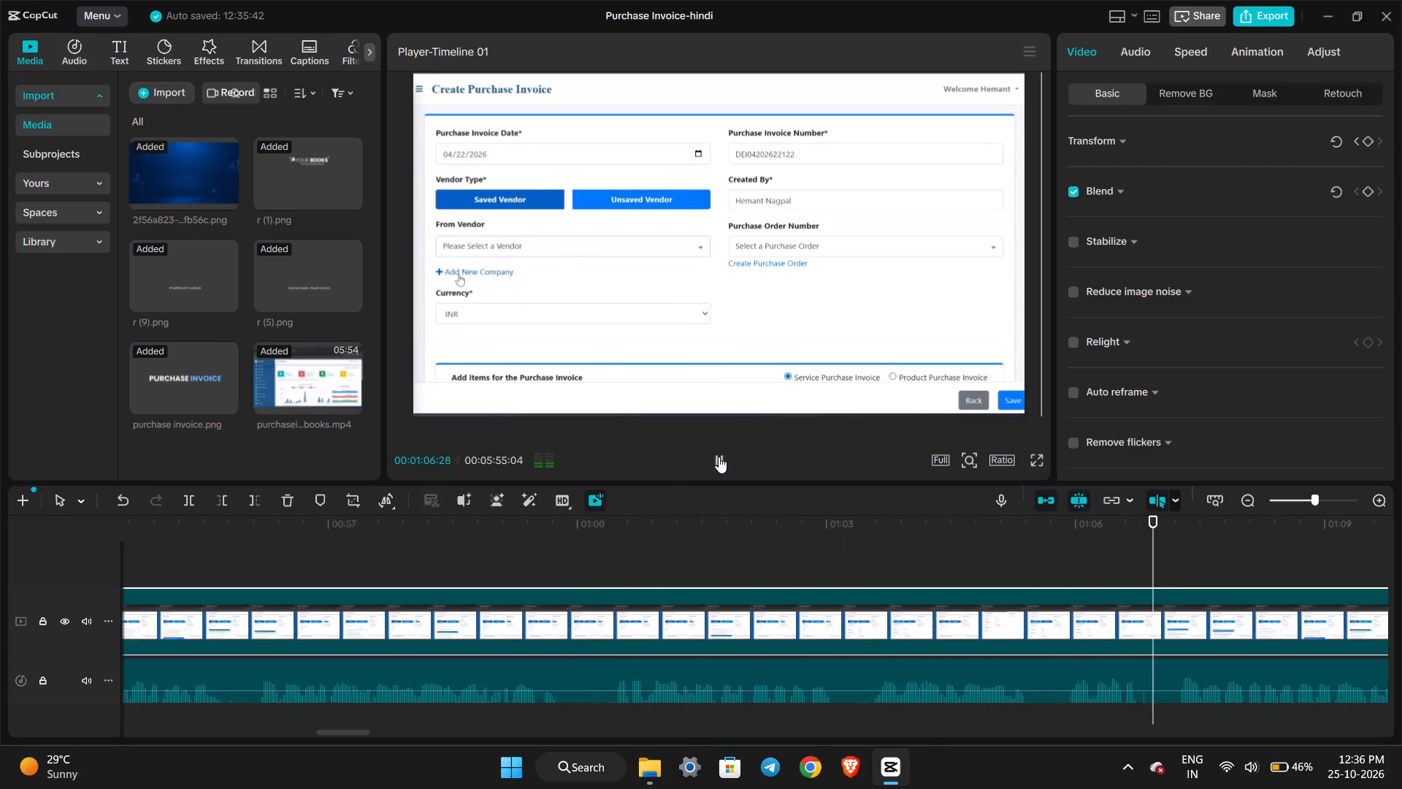
pyautogui.click(719, 457)
pyautogui.click(719, 457)
pyautogui.click(719, 457)
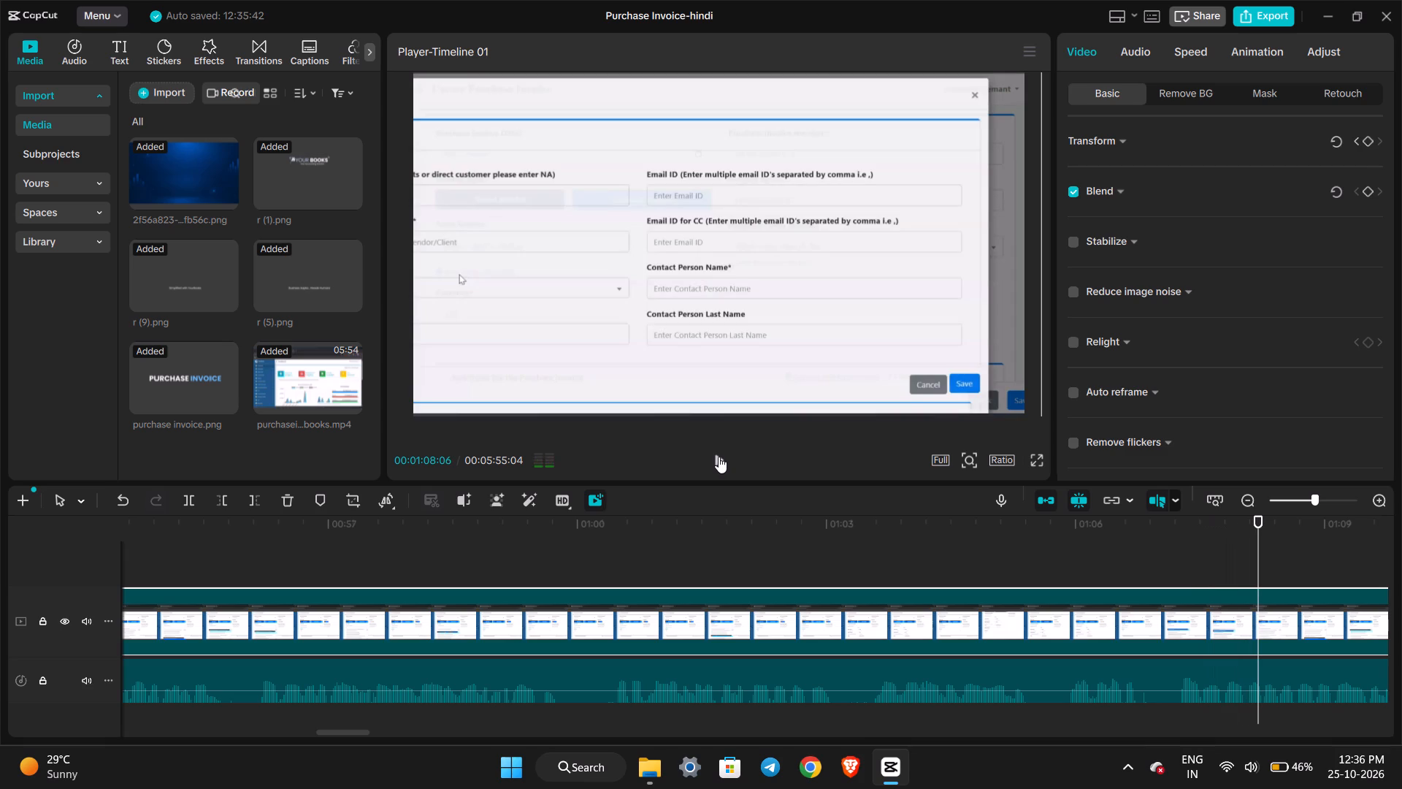
pyautogui.click(1007, 527)
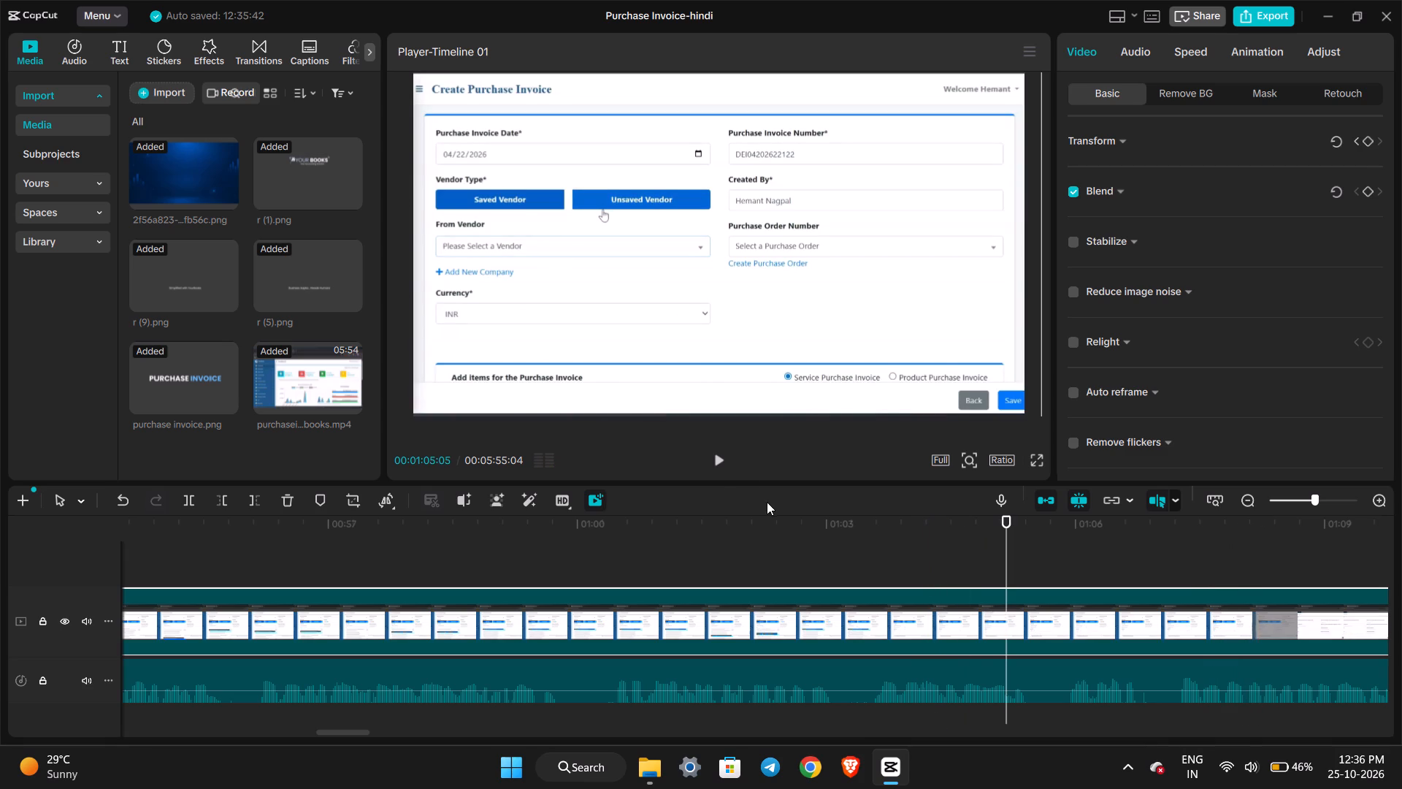
pyautogui.click(719, 470)
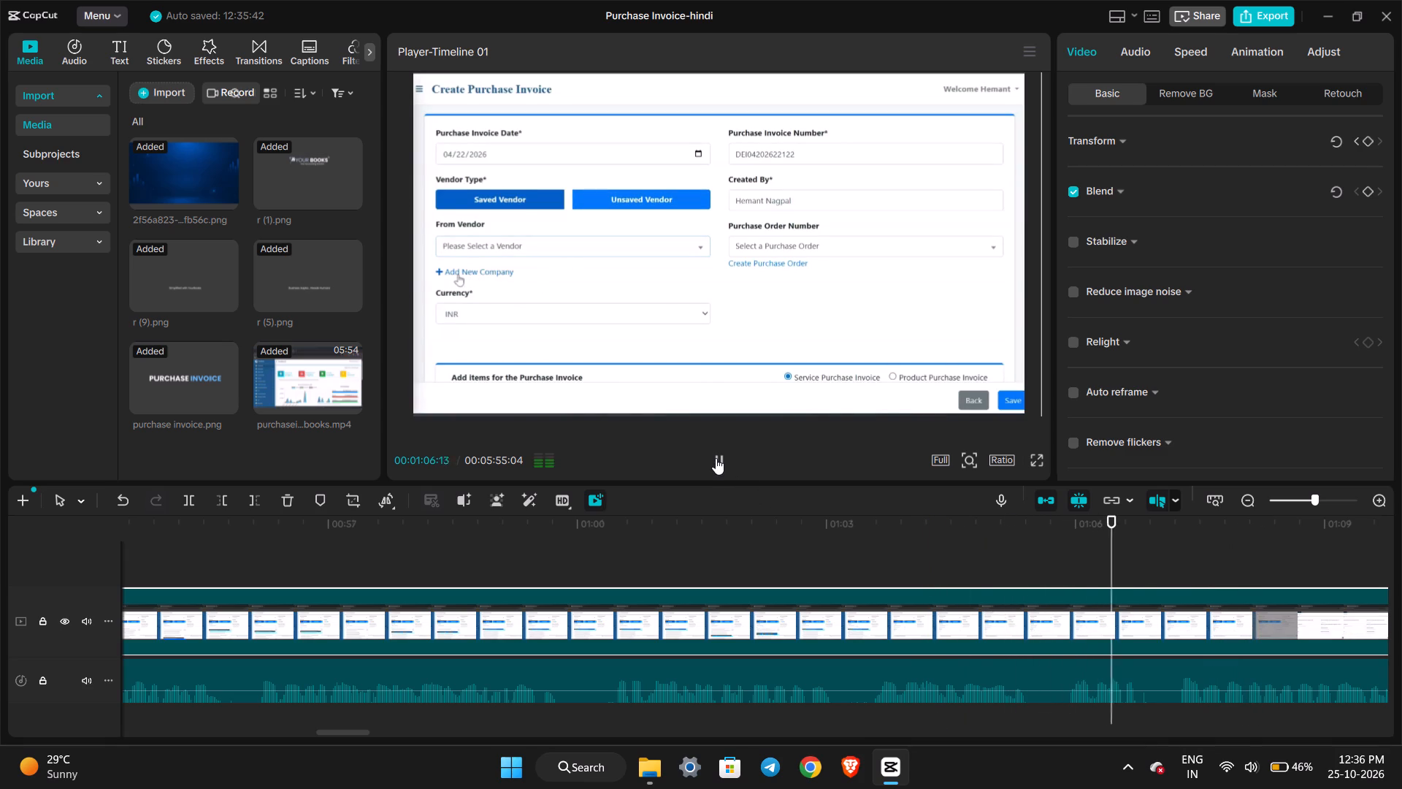
pyautogui.click(716, 458)
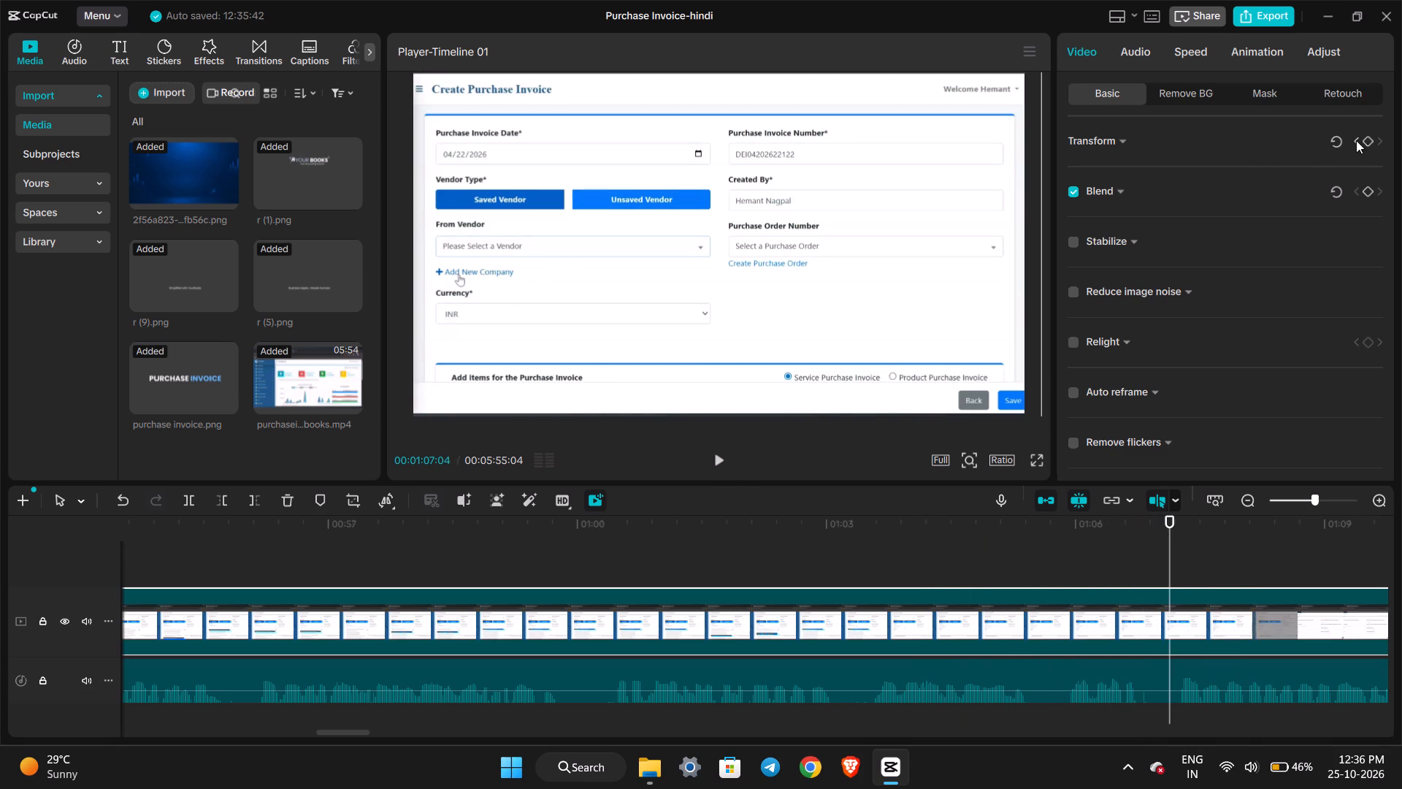
pyautogui.click(1180, 156)
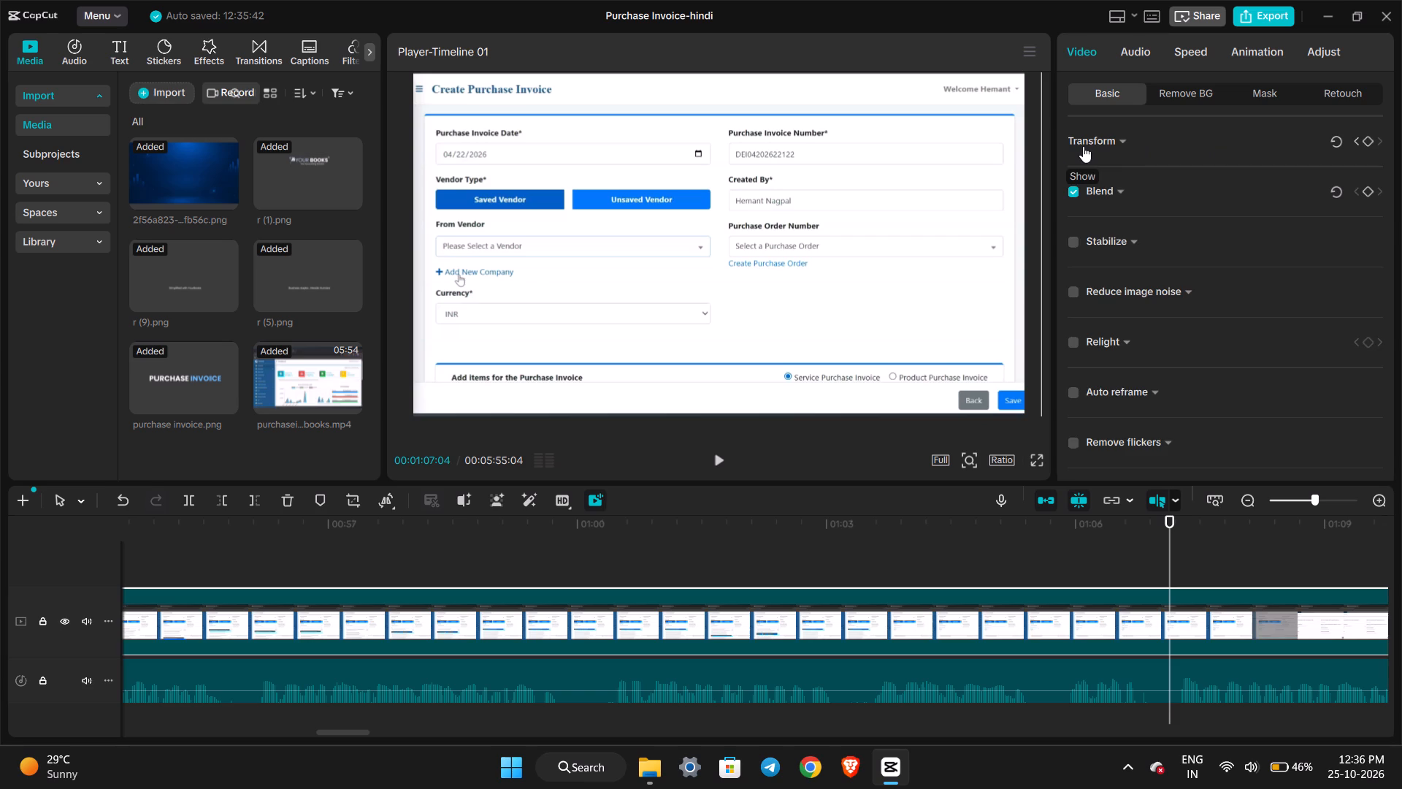
pyautogui.click(1083, 146)
pyautogui.click(1363, 141)
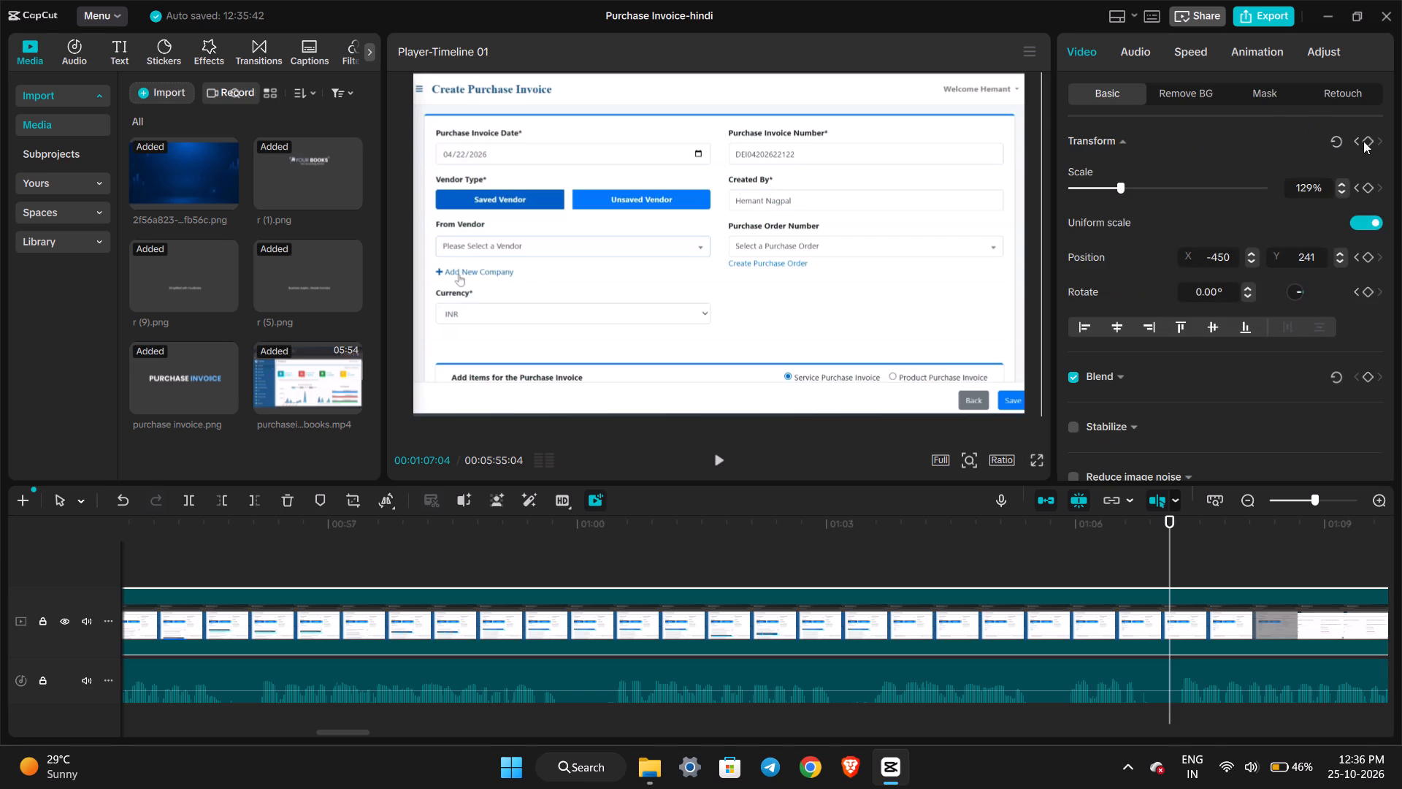
pyautogui.click(1370, 142)
# Play on from the Add New Company keyframe and move it slightly later, to about 00:01:07:09.
pyautogui.press('space')
pyautogui.press('space')
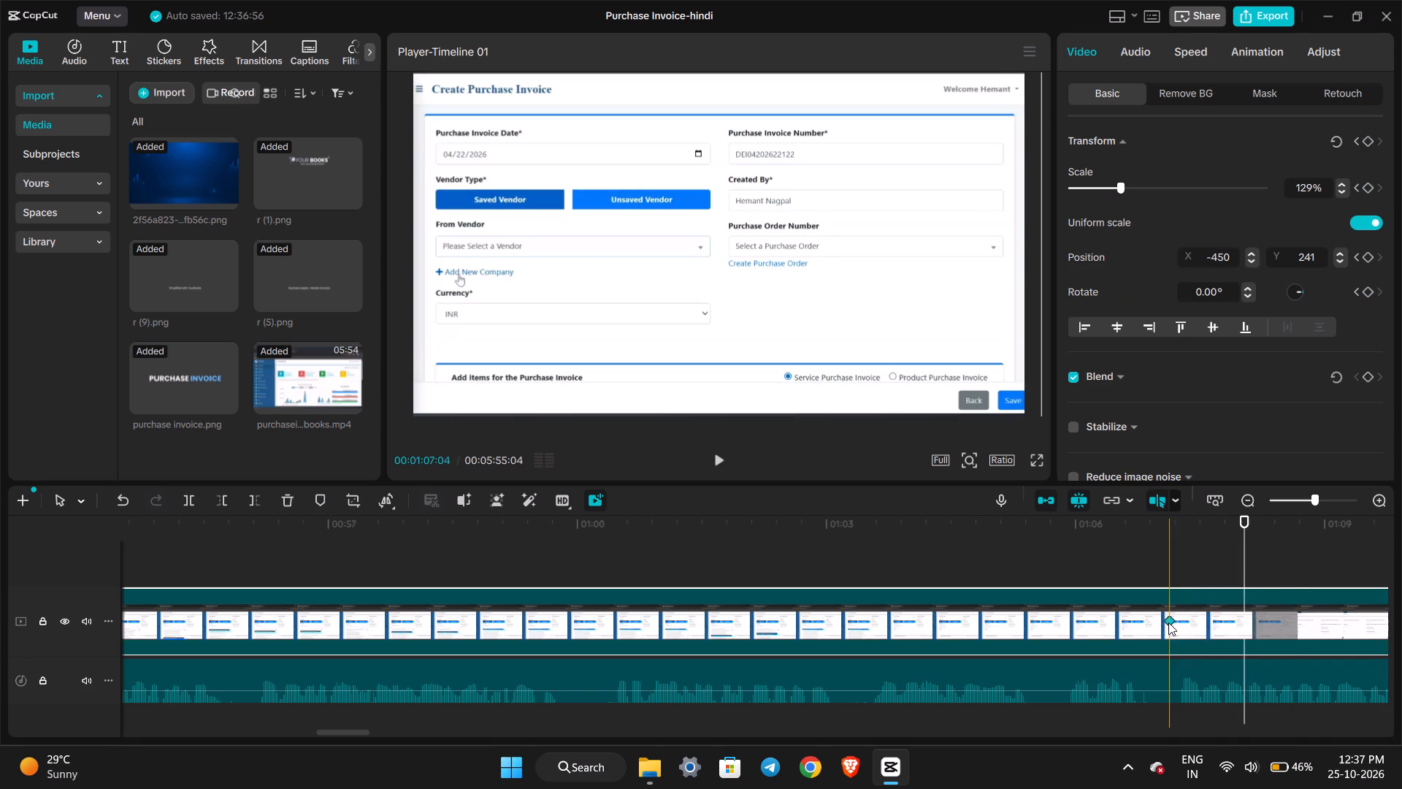
pyautogui.moveTo(1168, 622); pyautogui.dragTo(1184, 624)
# Add a transform keyframe at 00:01:08:04 with 112% scale and position about X 46, Y 64, framing the Add New Company form.
pyautogui.press('space')
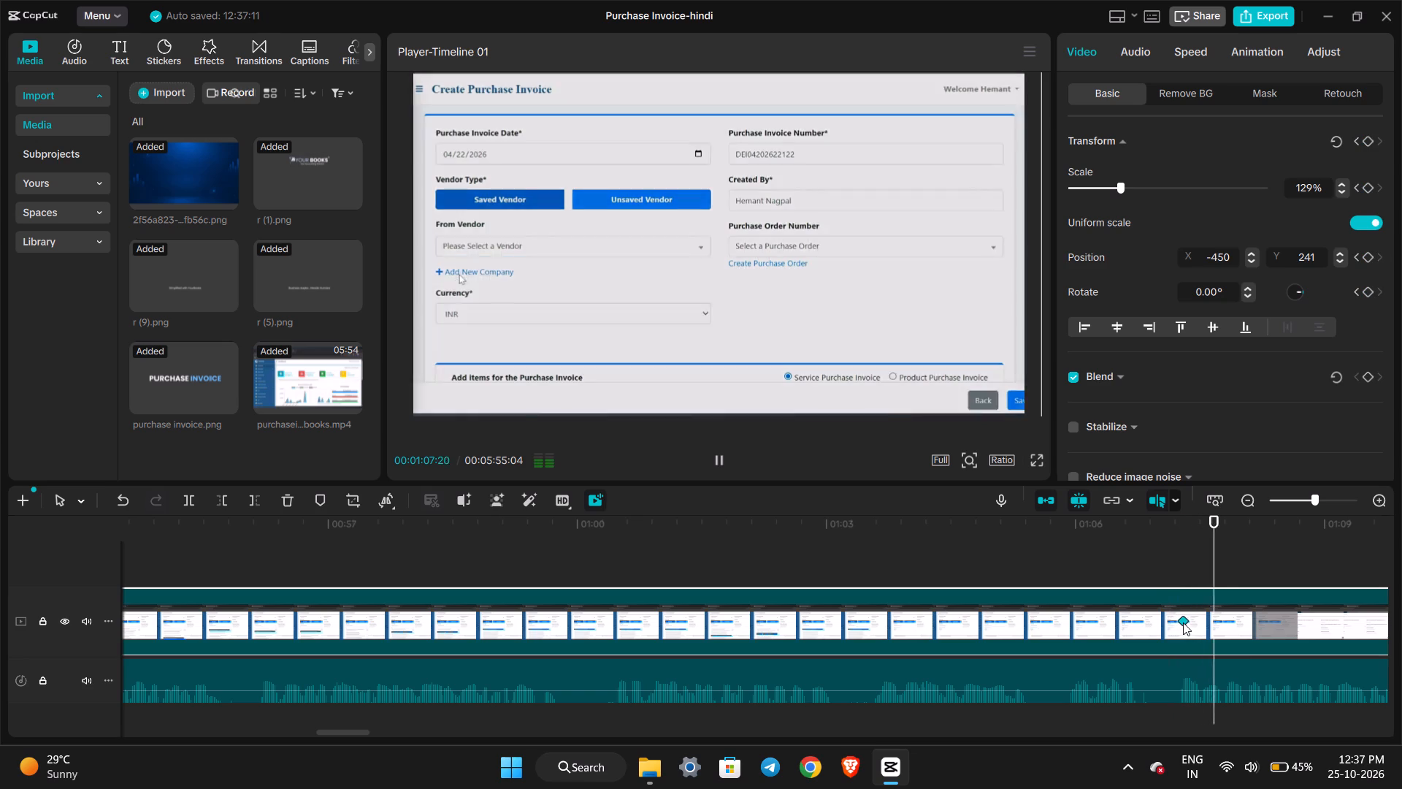
pyautogui.press('space')
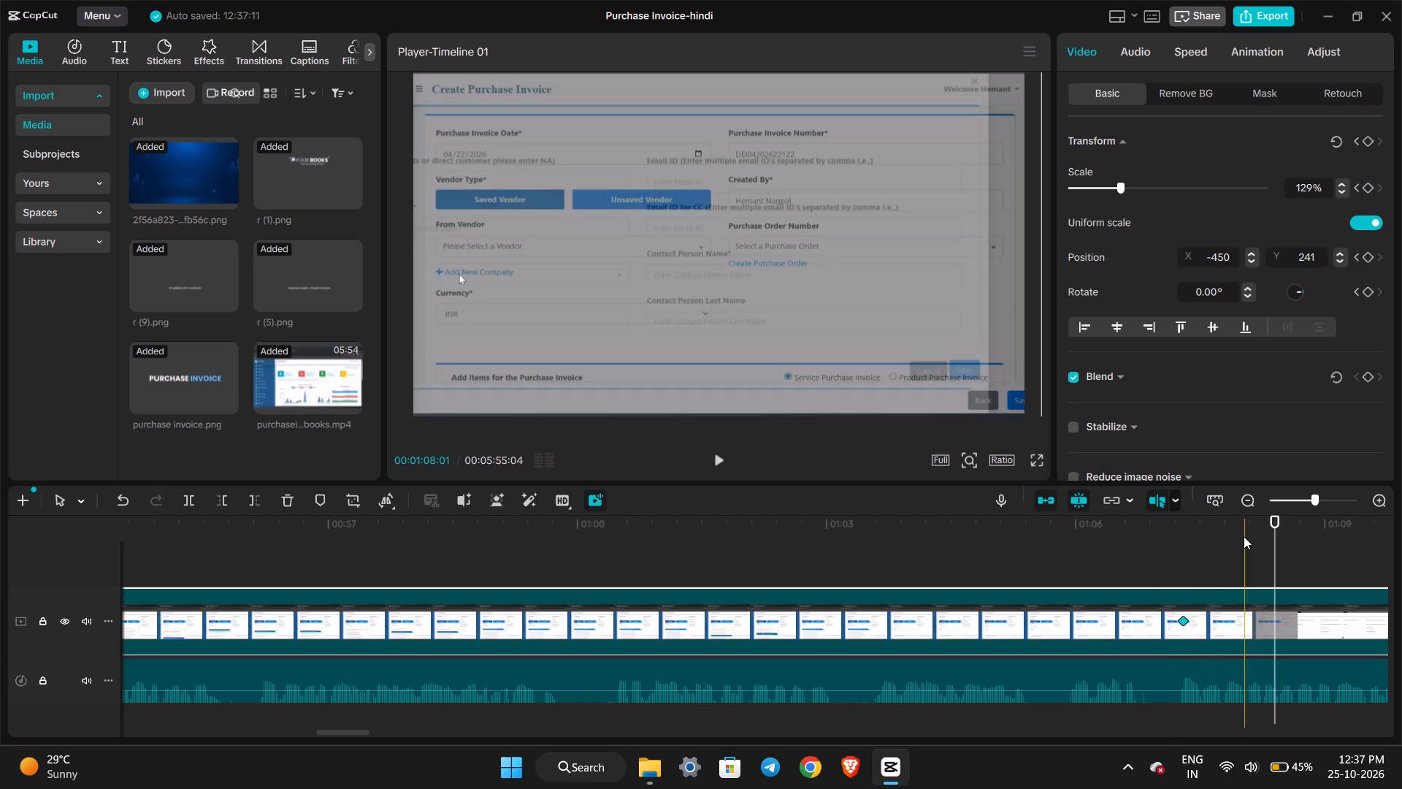
pyautogui.click(1253, 535)
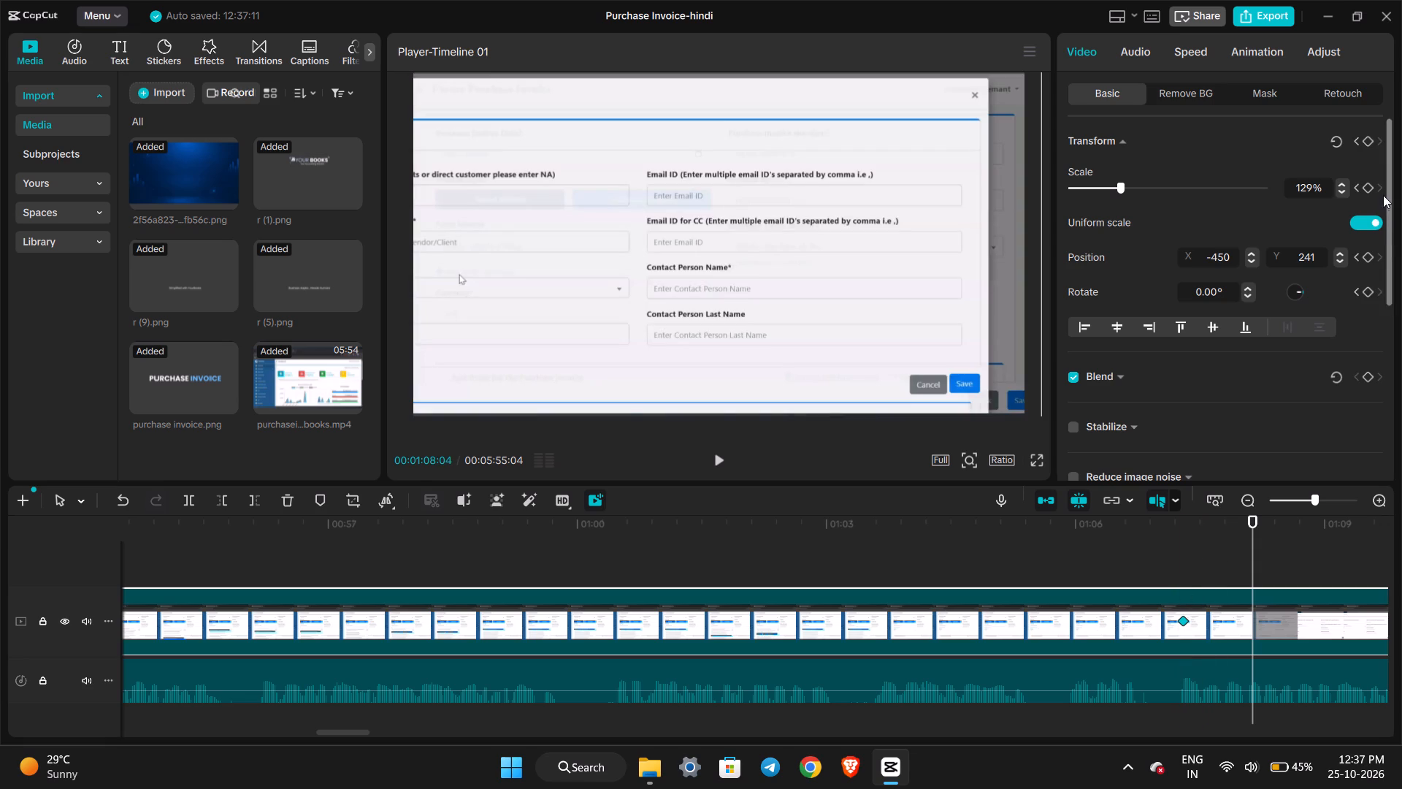
pyautogui.click(1365, 144)
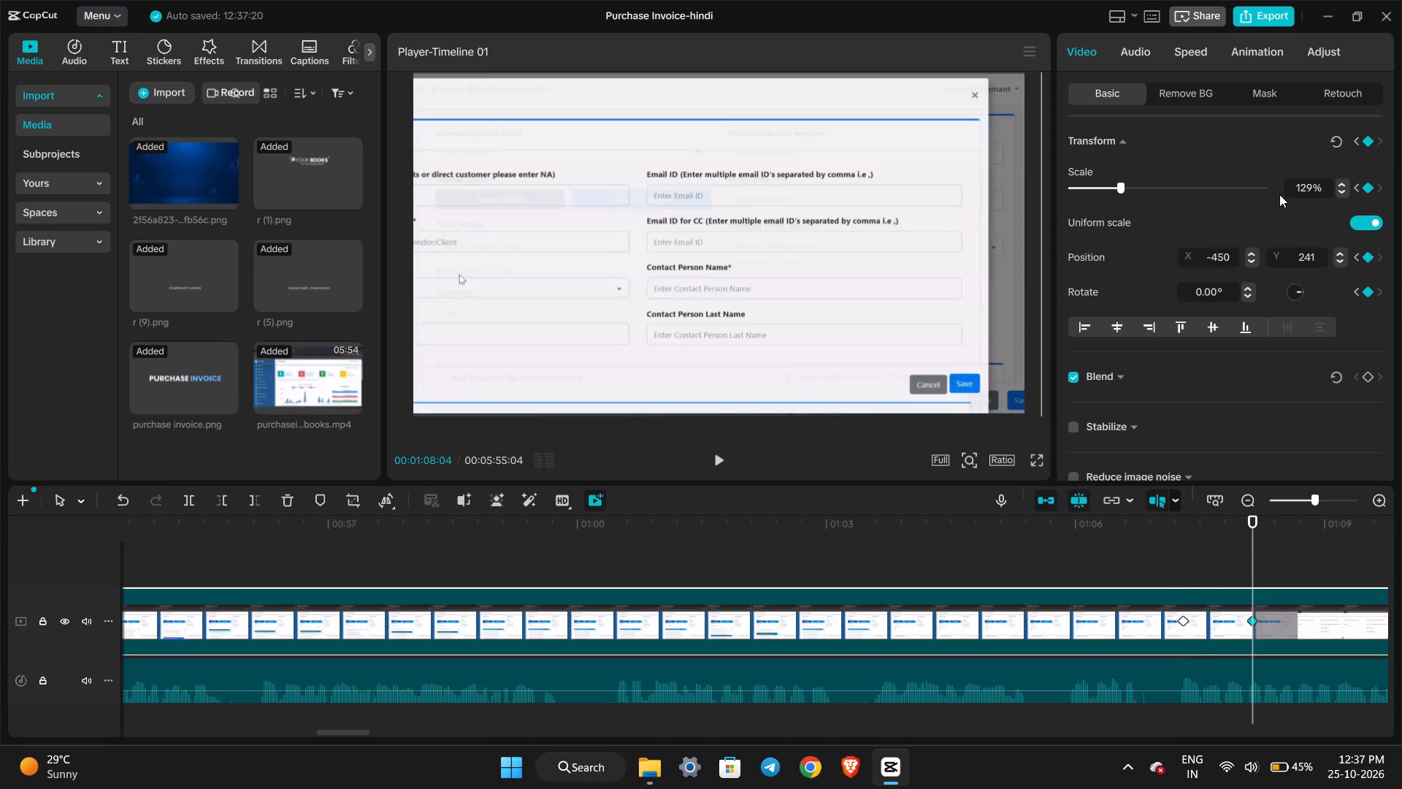
pyautogui.click(1113, 188)
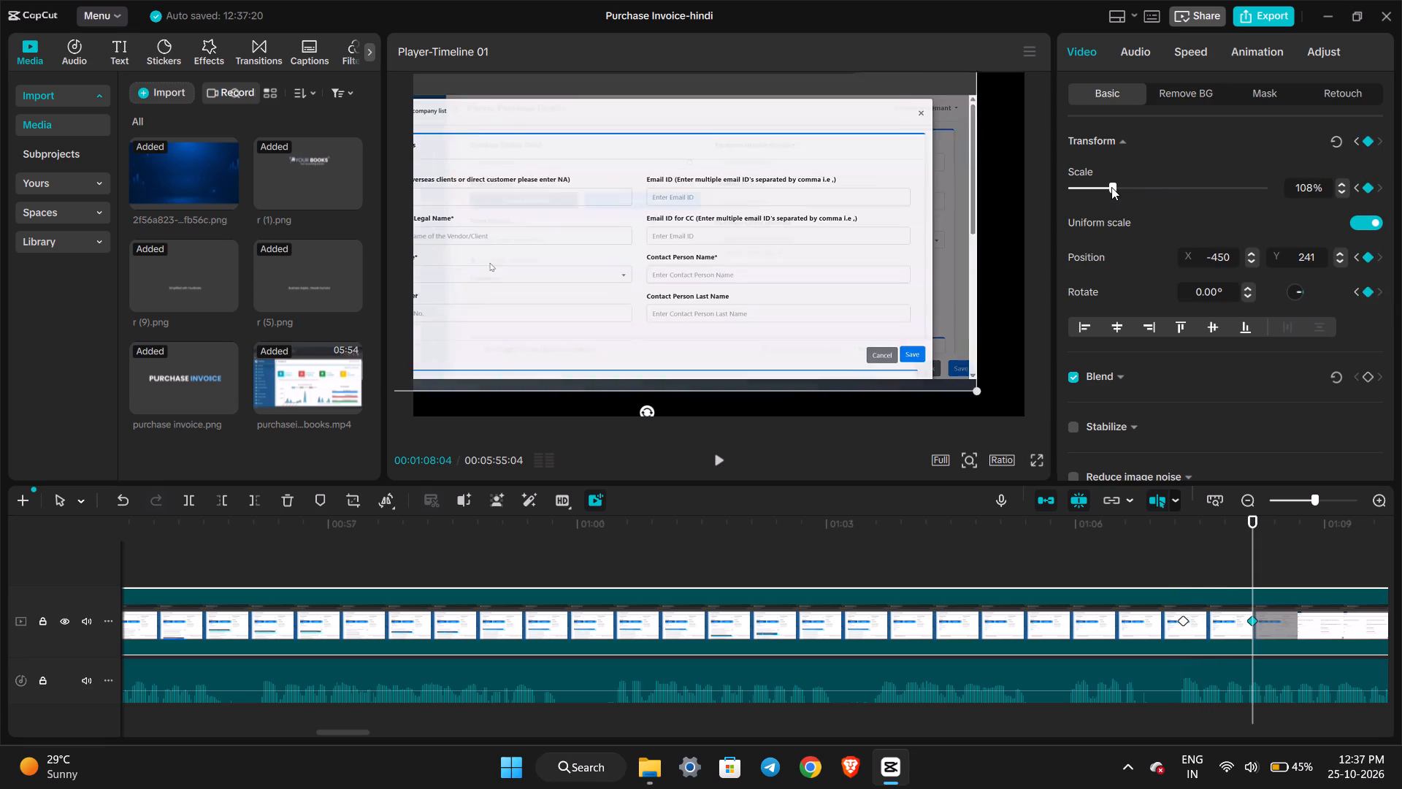
pyautogui.moveTo(757, 233); pyautogui.dragTo(816, 264)
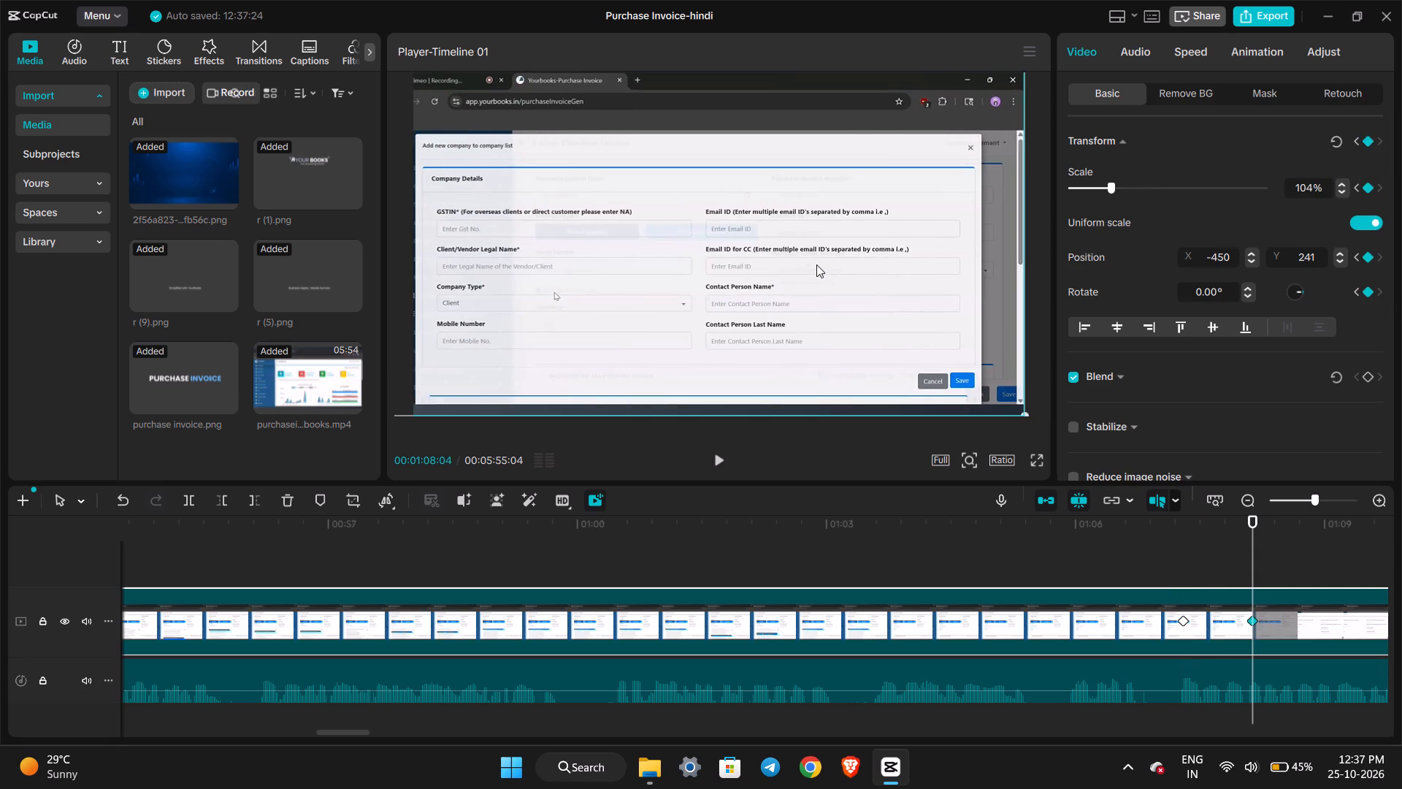
pyautogui.moveTo(816, 264); pyautogui.dragTo(826, 264)
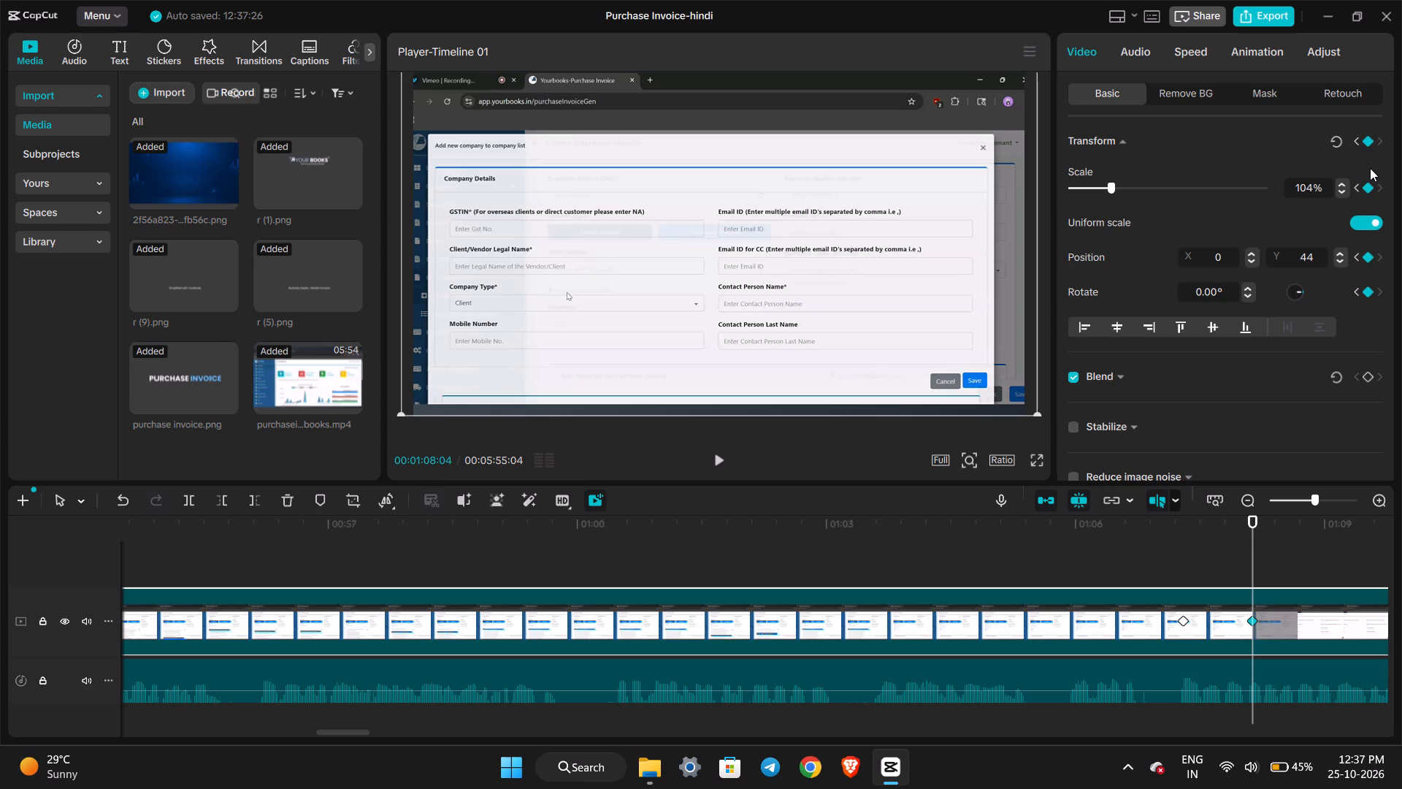
pyautogui.tripleClick(1341, 180)
pyautogui.tripleClick(1341, 182)
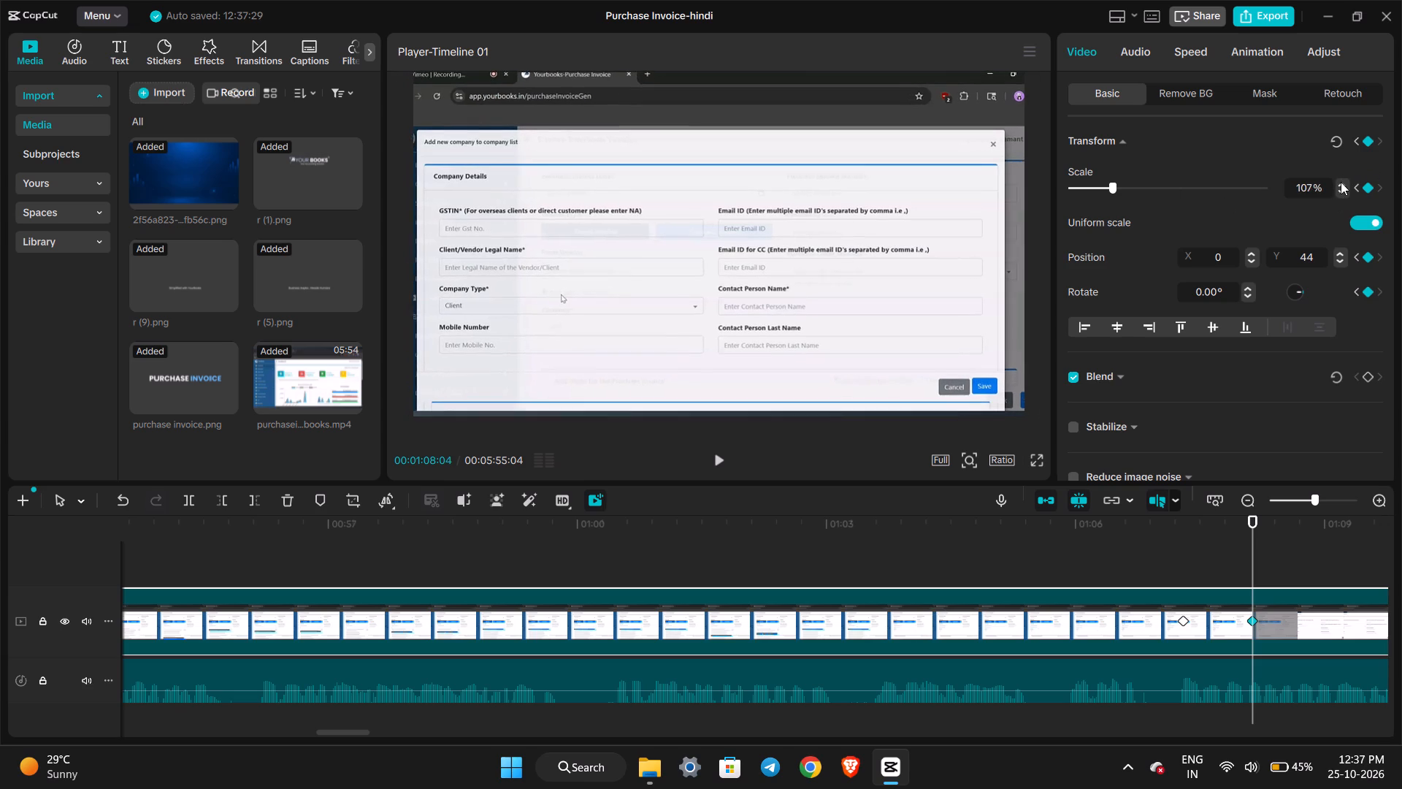
pyautogui.doubleClick(1341, 182)
pyautogui.click(1341, 182)
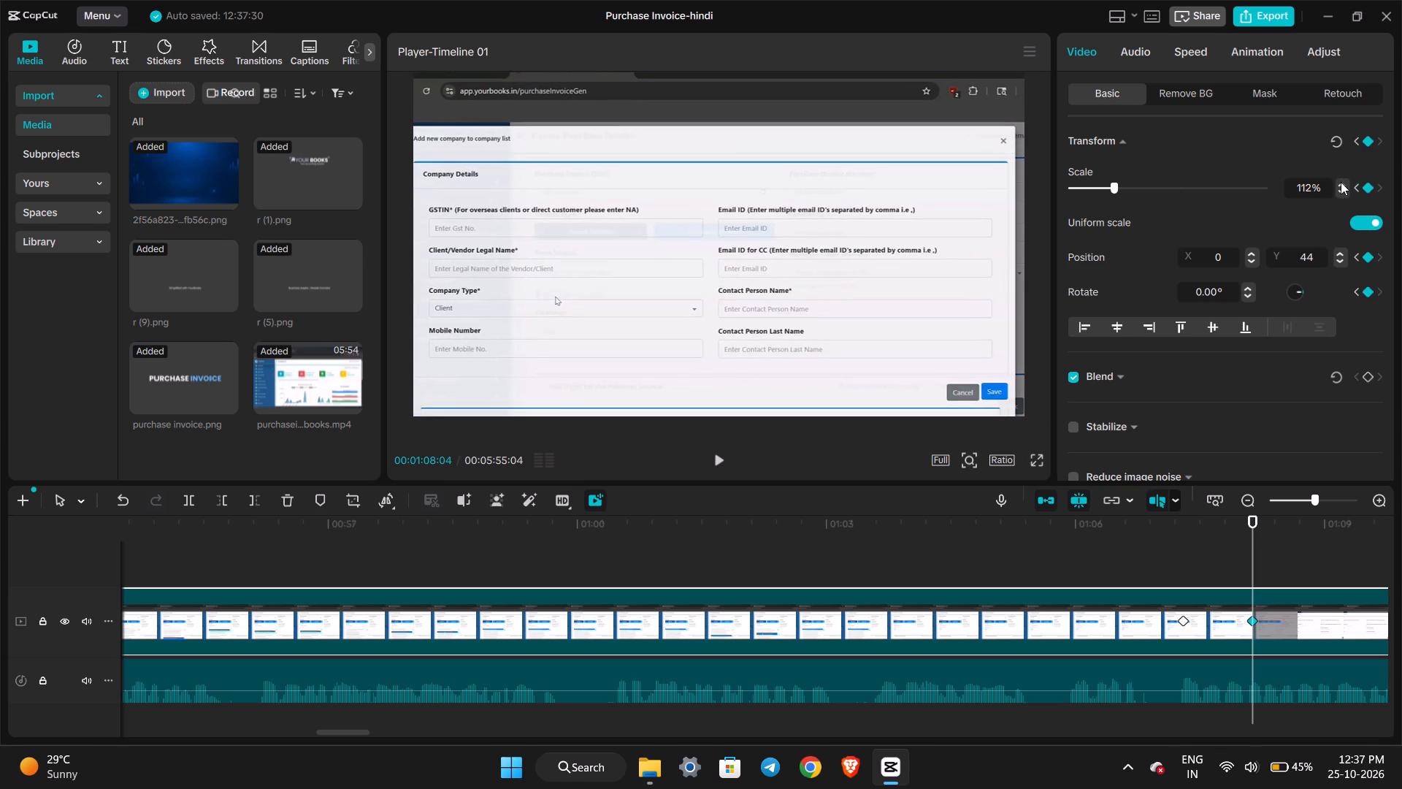
pyautogui.moveTo(832, 305); pyautogui.dragTo(846, 302)
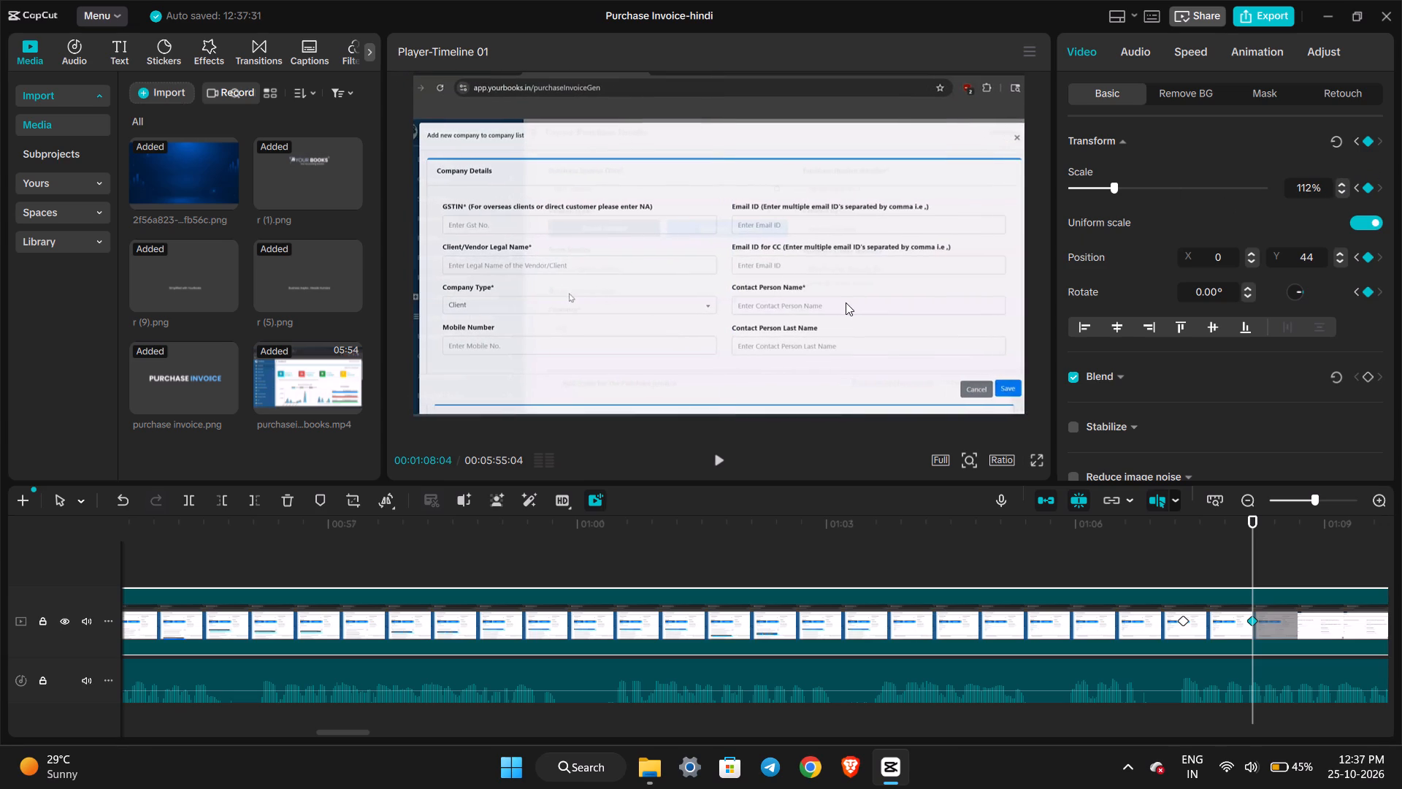
pyautogui.moveTo(846, 302); pyautogui.dragTo(839, 302)
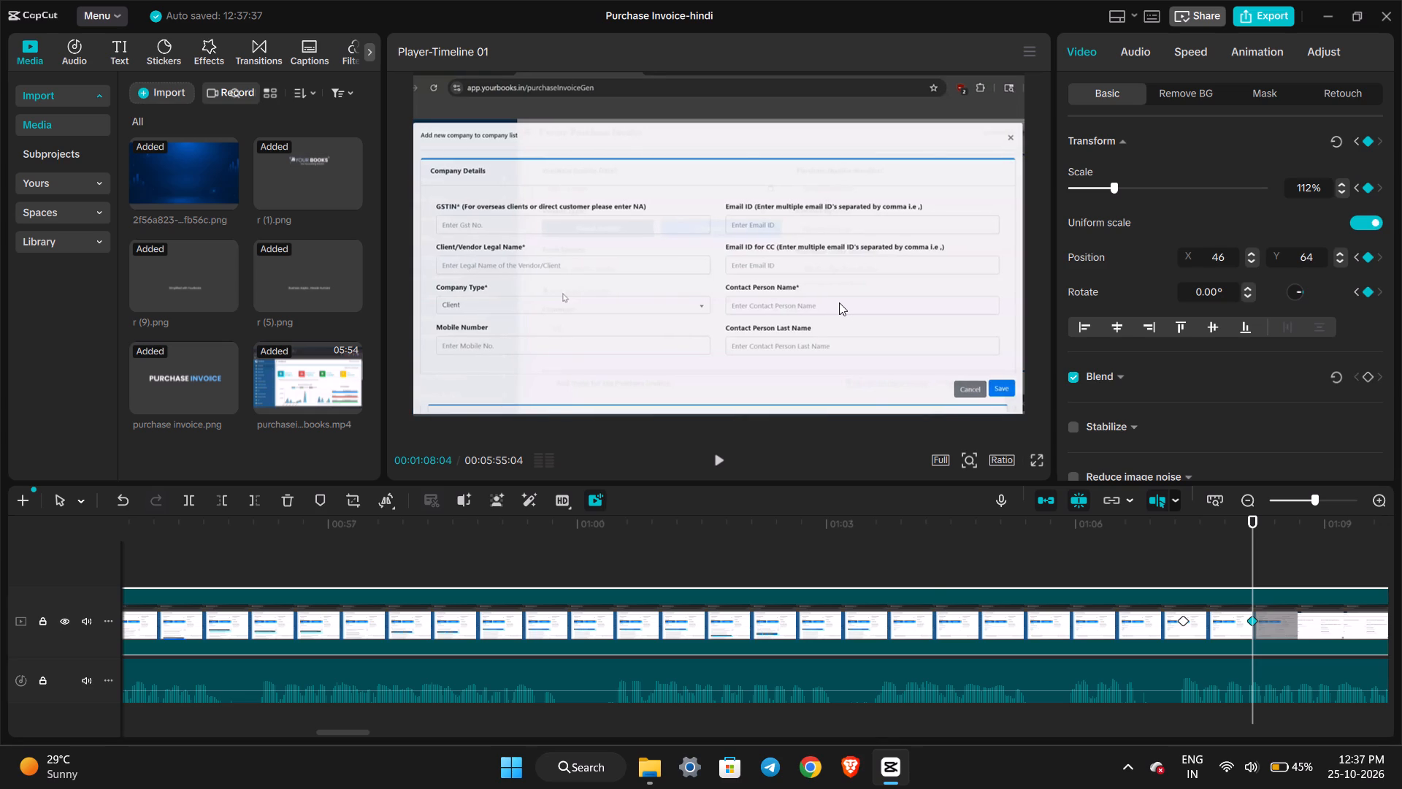
# Play through the company form section and add a transform keyframe at 00:01:13:01 holding 112% scale and position X 46, Y 64.
pyautogui.click(1127, 563)
pyautogui.press('space')
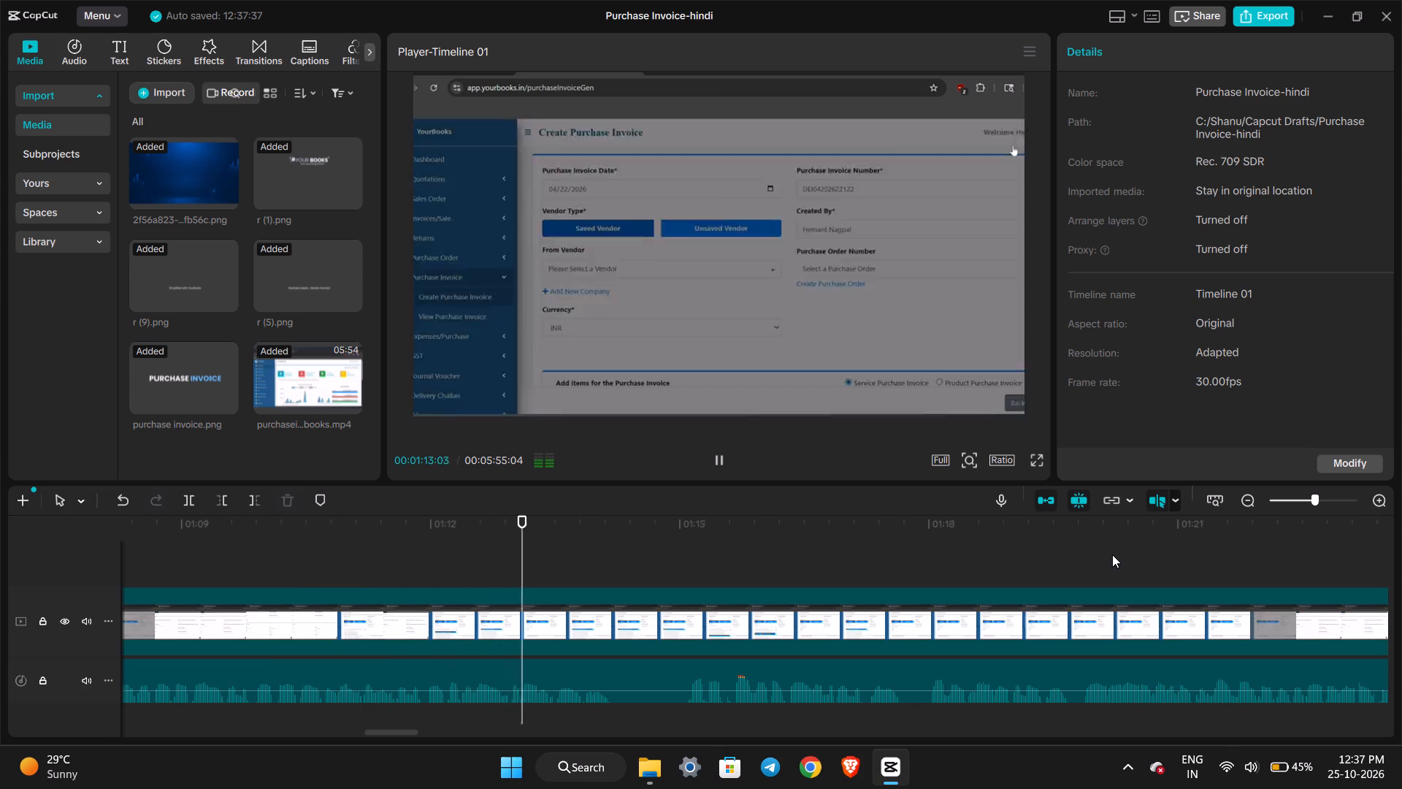
pyautogui.press('space')
pyautogui.press('space')
pyautogui.press('space')
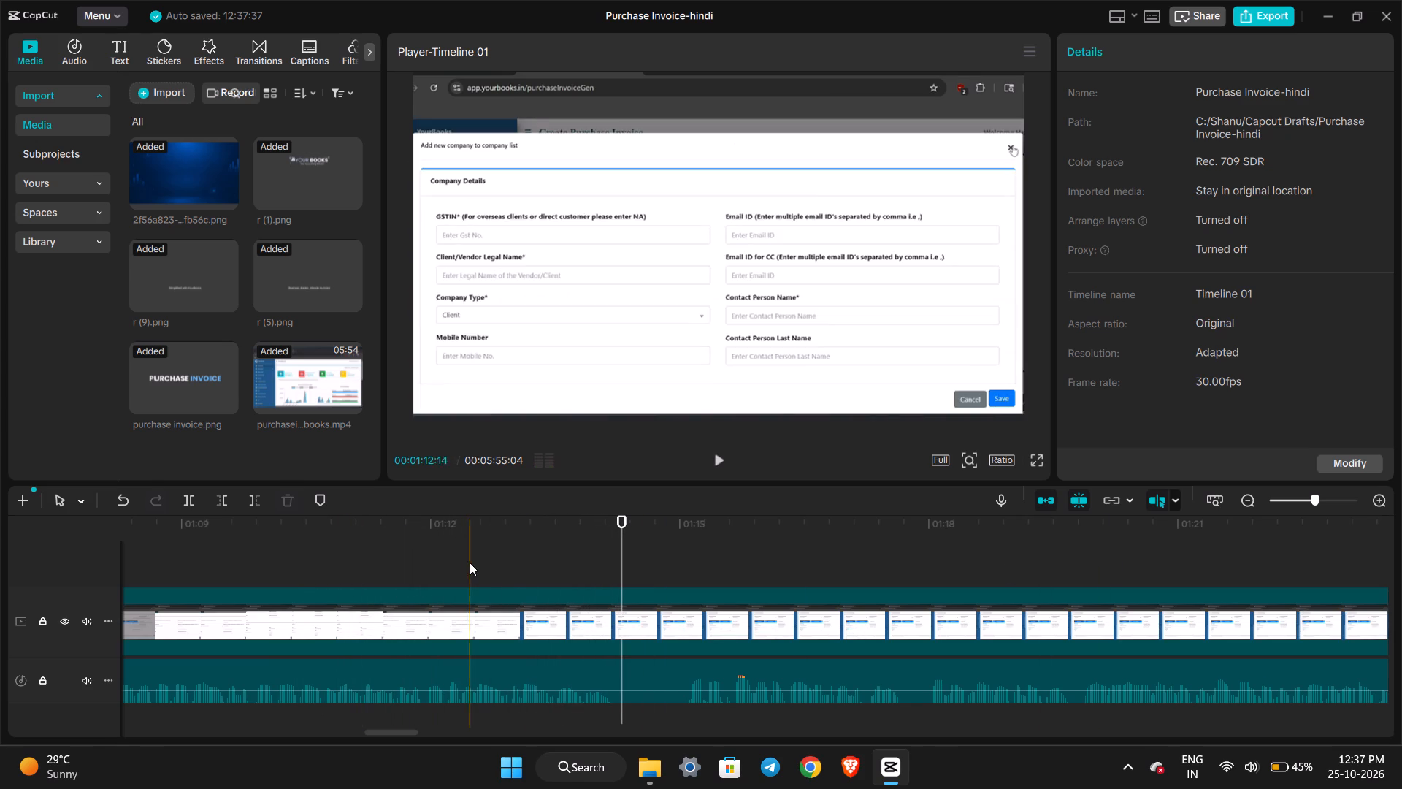
pyautogui.click(516, 541)
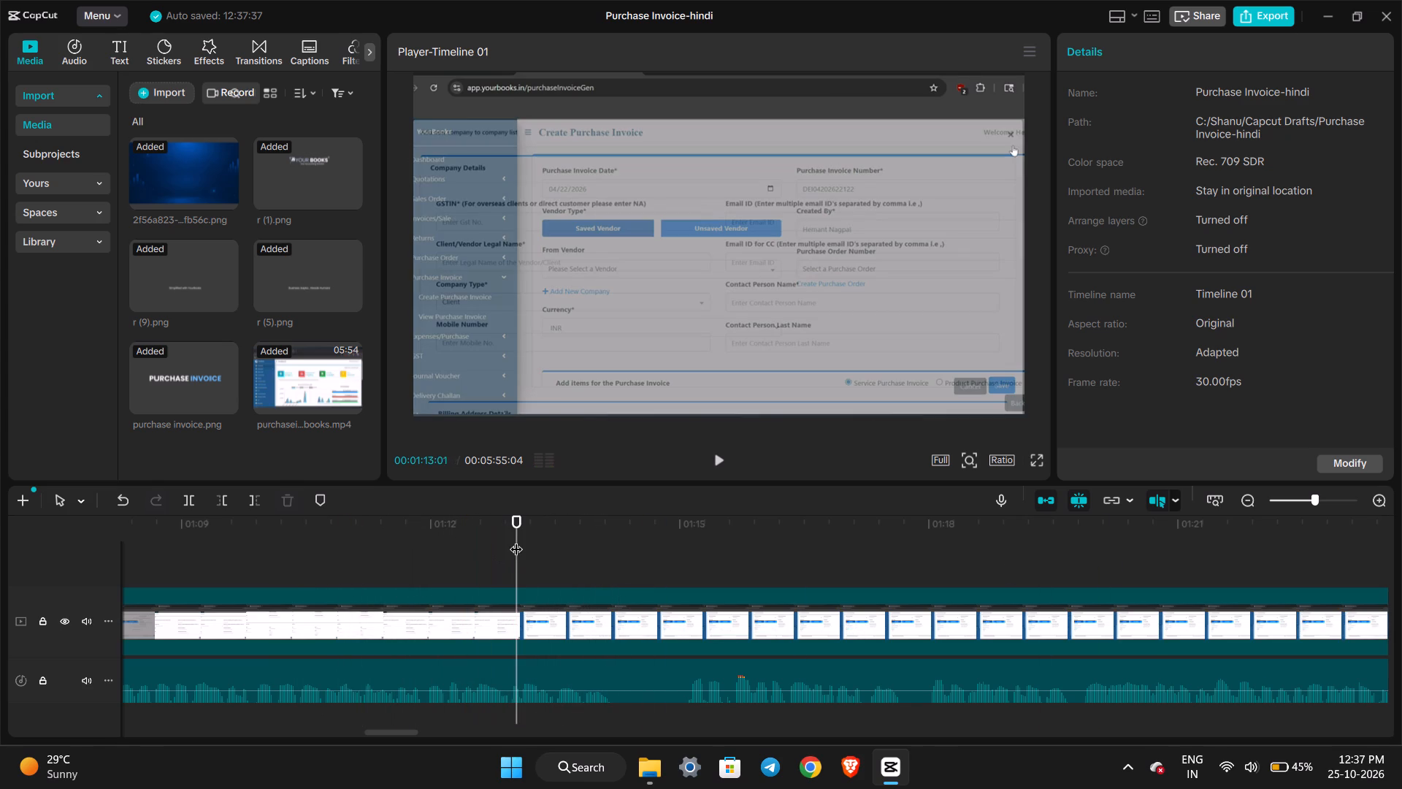
pyautogui.click(684, 633)
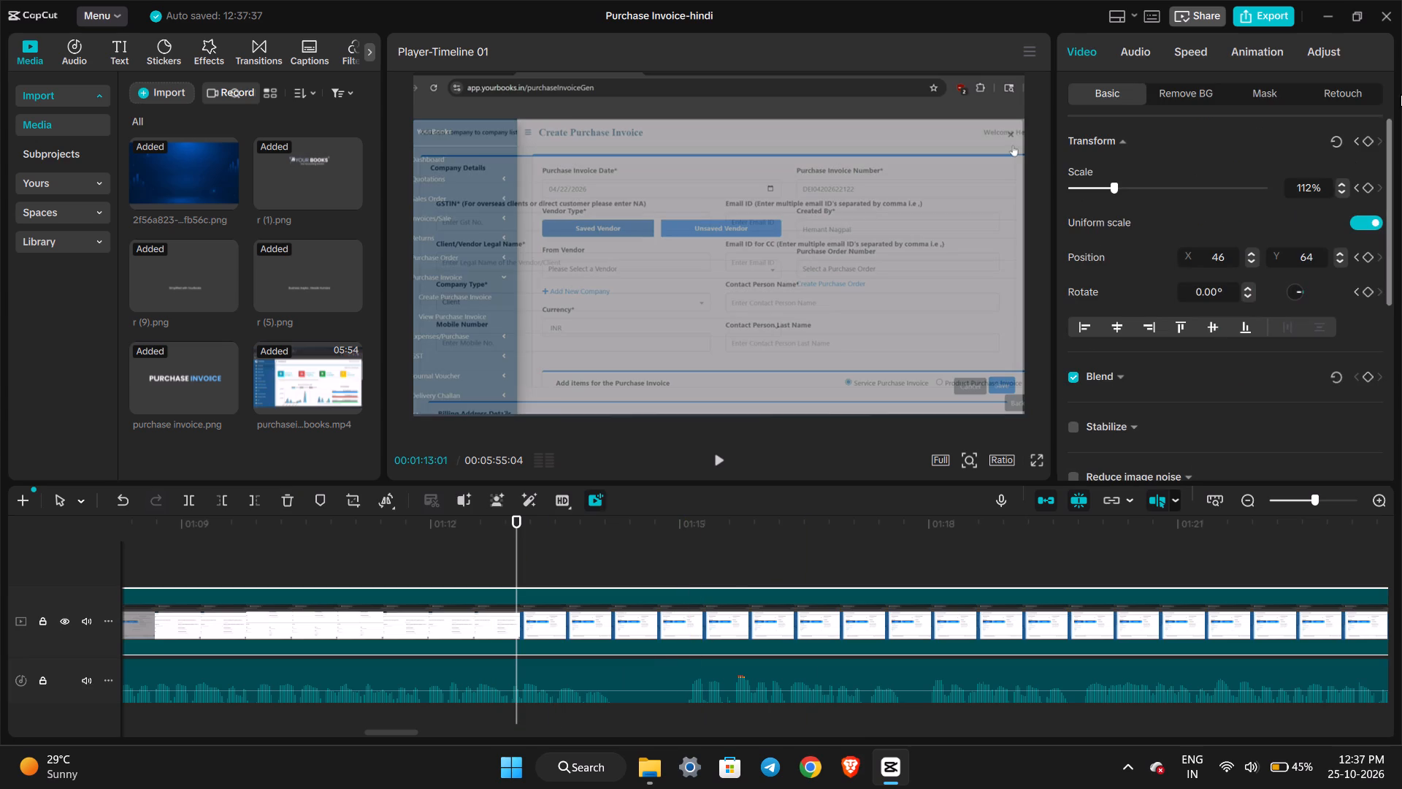
pyautogui.click(1366, 140)
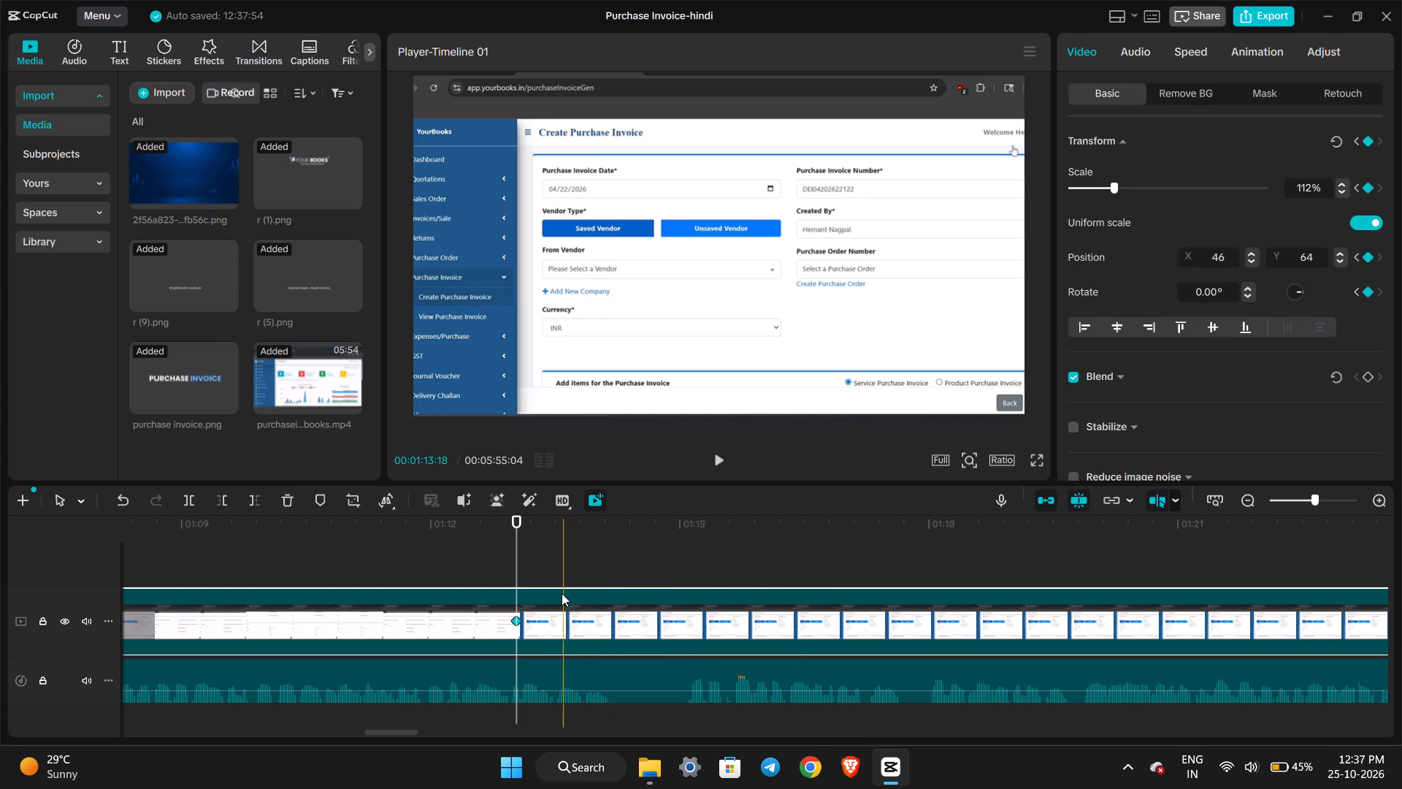
# Add a transform keyframe at 00:01:13:16 with 100% scale and position X 0, Y 0, showing the full screen.
pyautogui.click(559, 576)
pyautogui.click(562, 613)
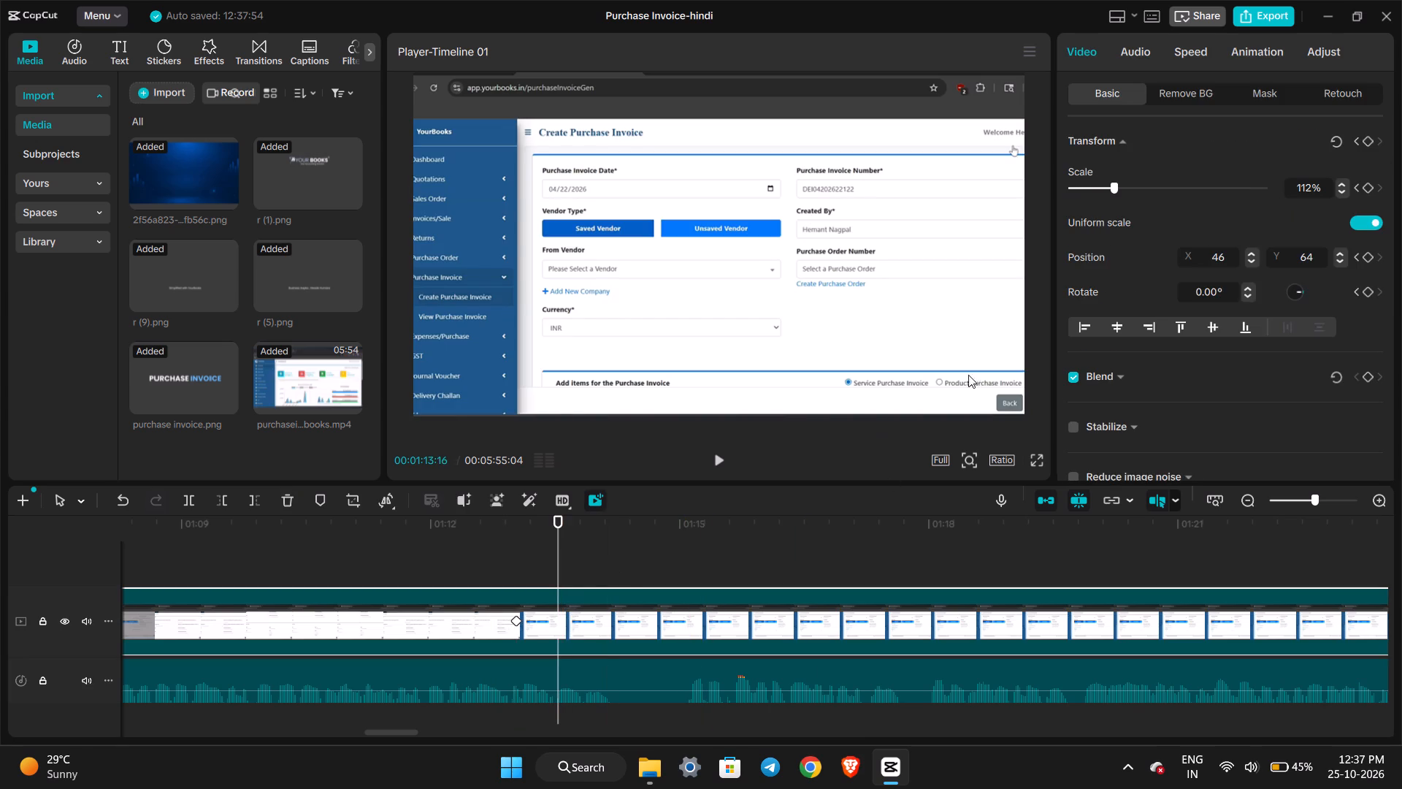
pyautogui.click(1368, 137)
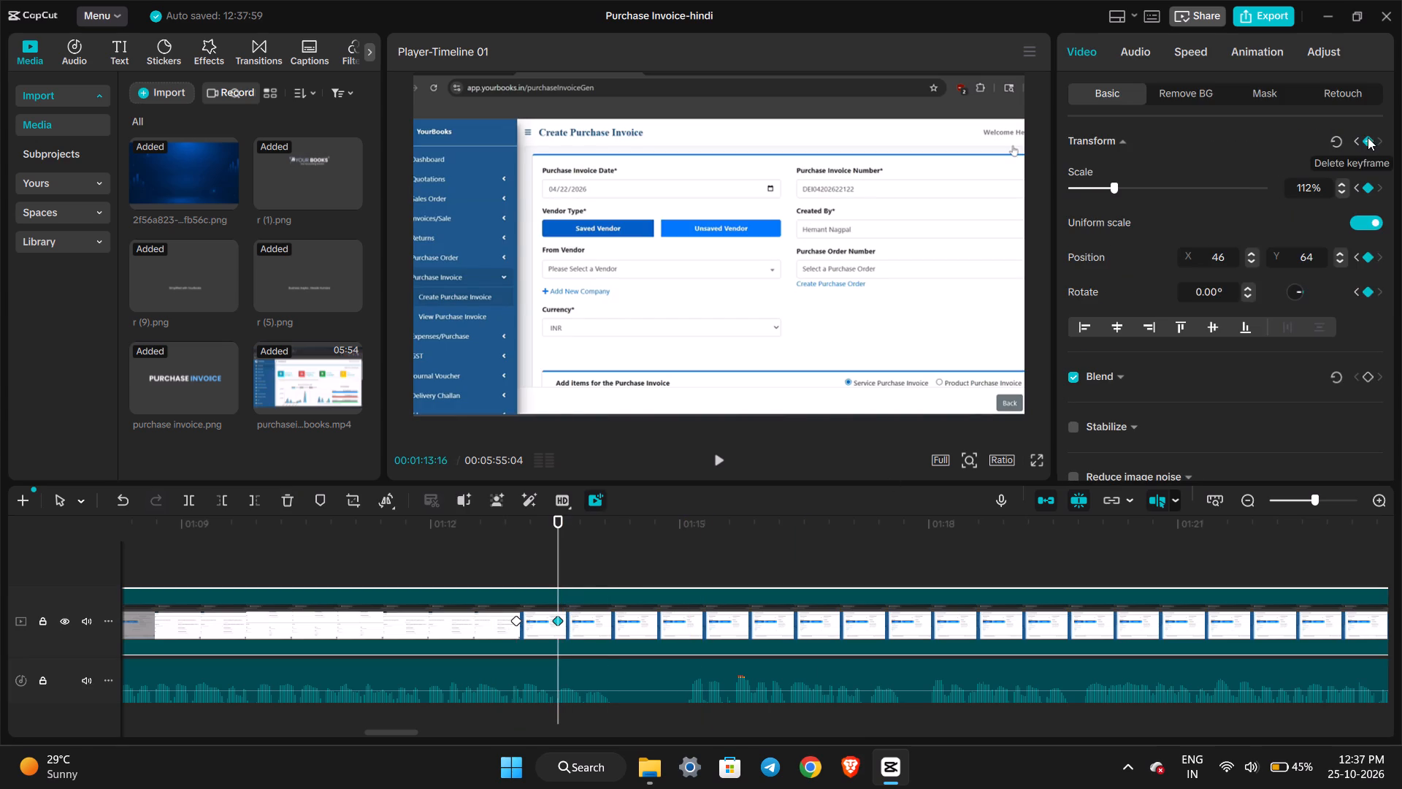
pyautogui.doubleClick(1313, 186)
pyautogui.press('1')
pyautogui.press('0')
pyautogui.press('0')
pyautogui.doubleClick(1221, 264)
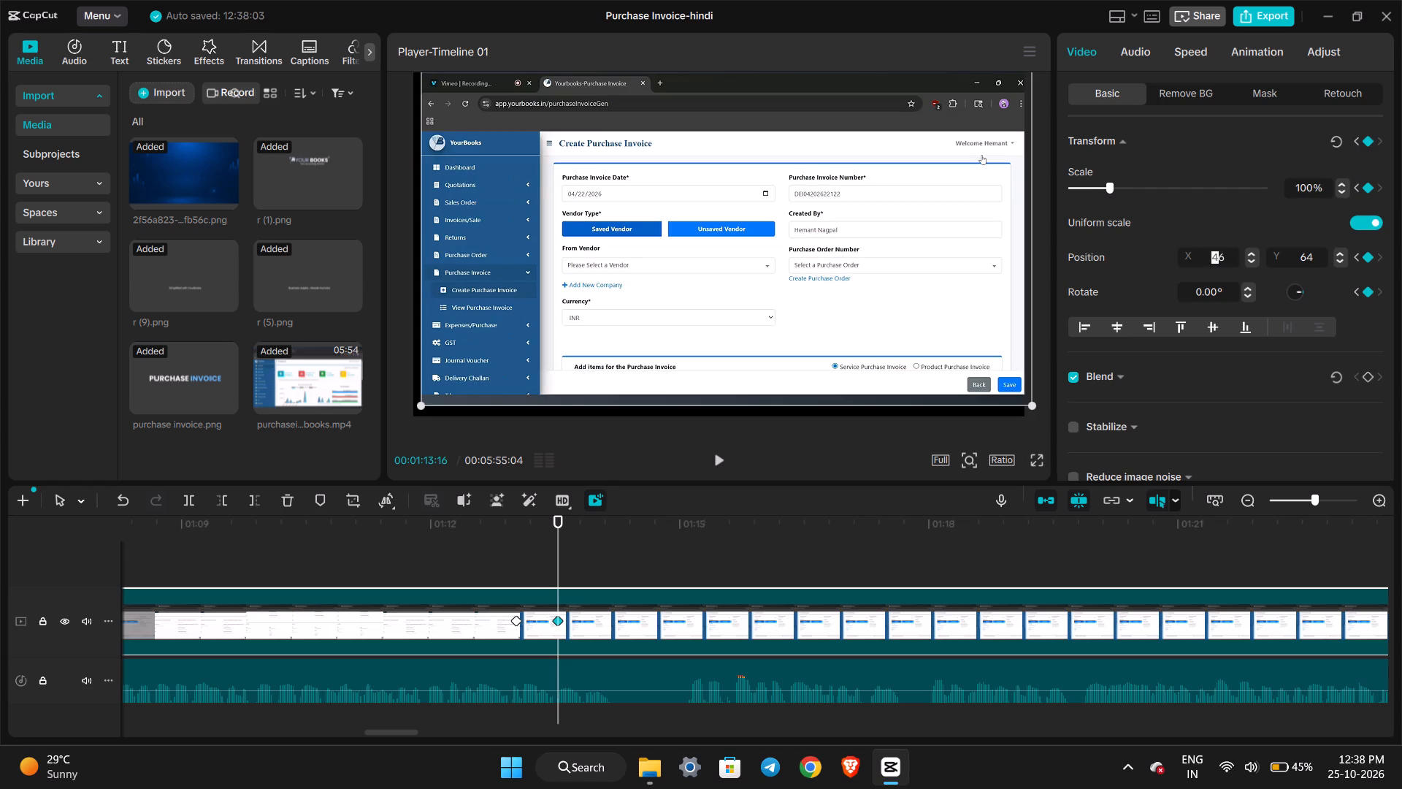
pyautogui.press('0')
pyautogui.doubleClick(1236, 253)
pyautogui.press('0')
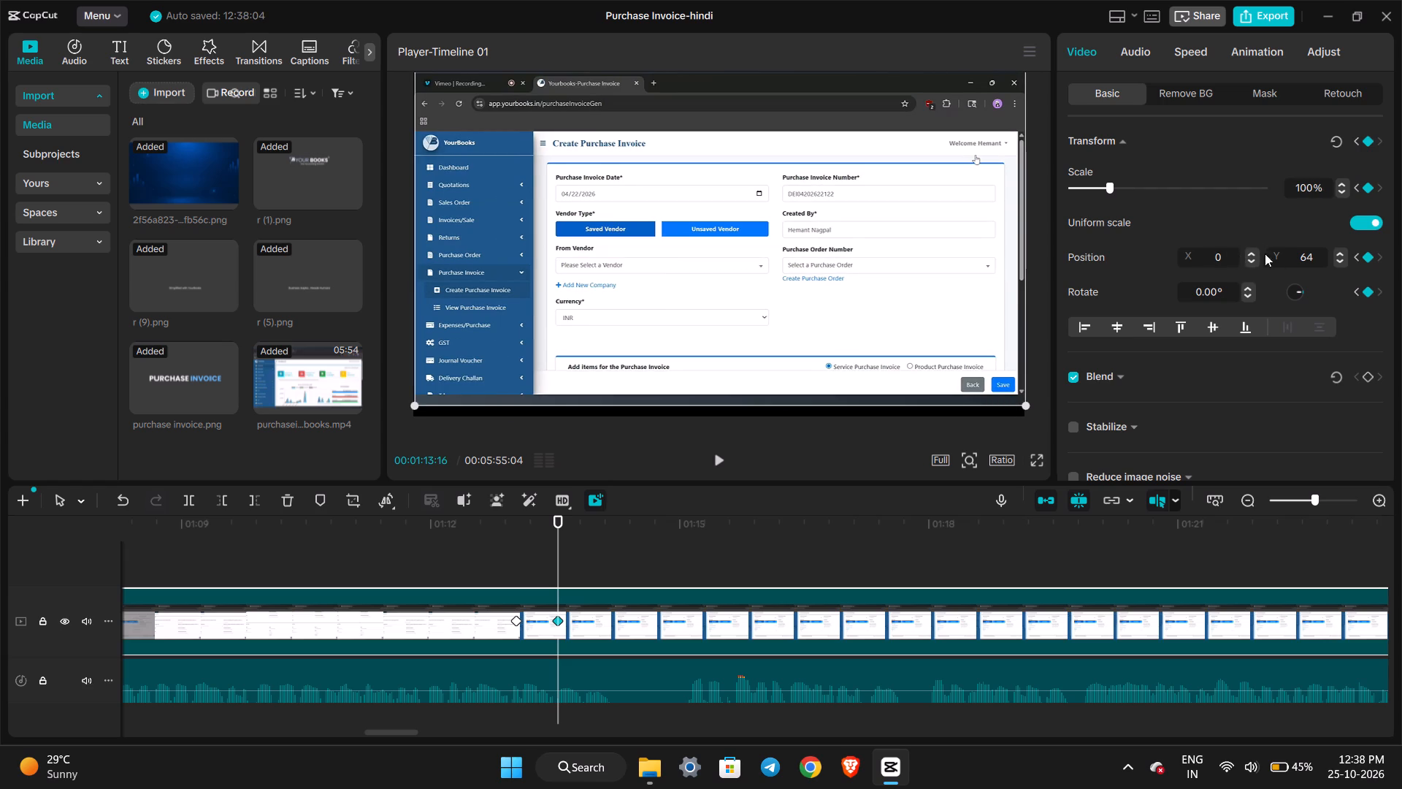
pyautogui.doubleClick(1303, 256)
pyautogui.press('0')
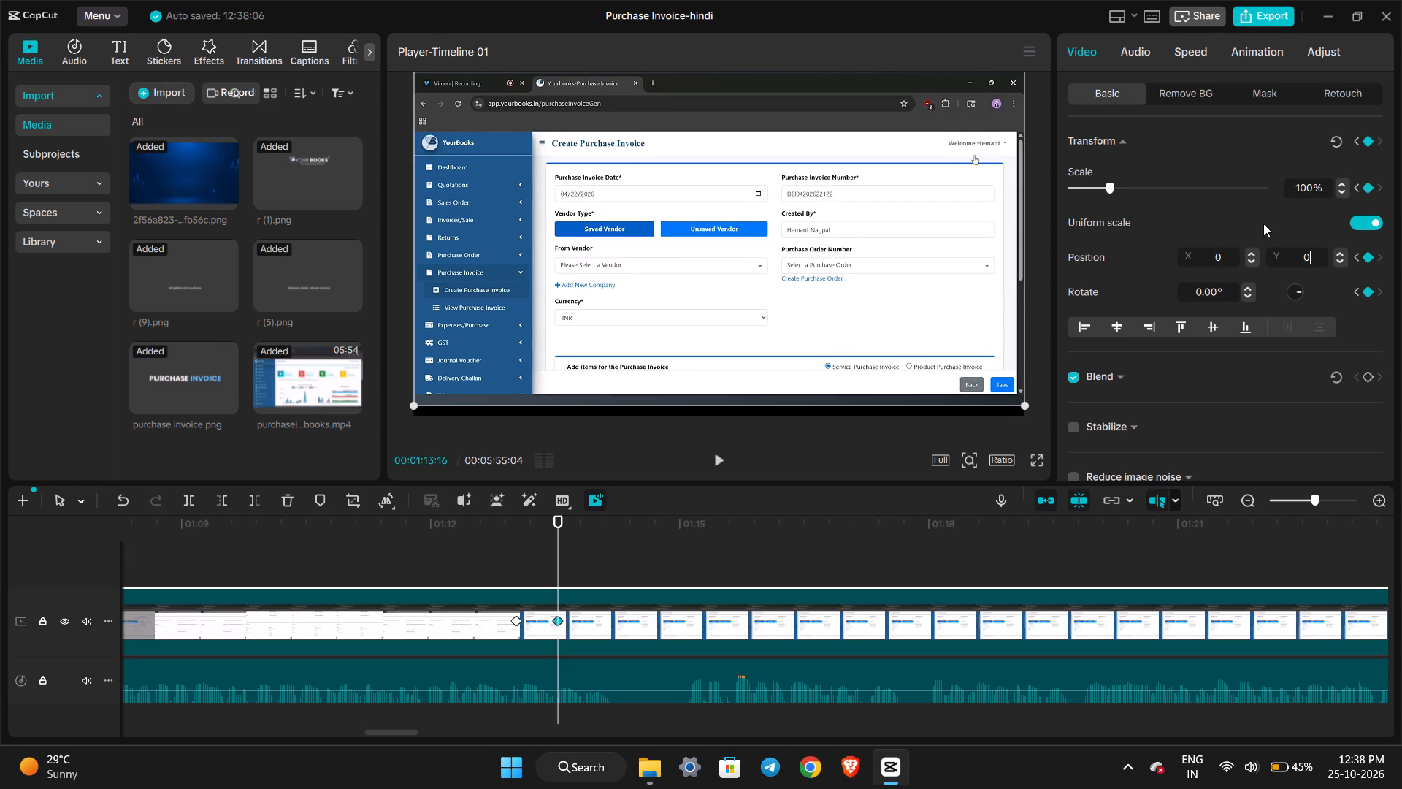
pyautogui.click(1260, 223)
# Play through the full-screen section and add a transform keyframe at 00:01:15:03 holding 100% scale and position X 0, Y 0.
pyautogui.click(726, 464)
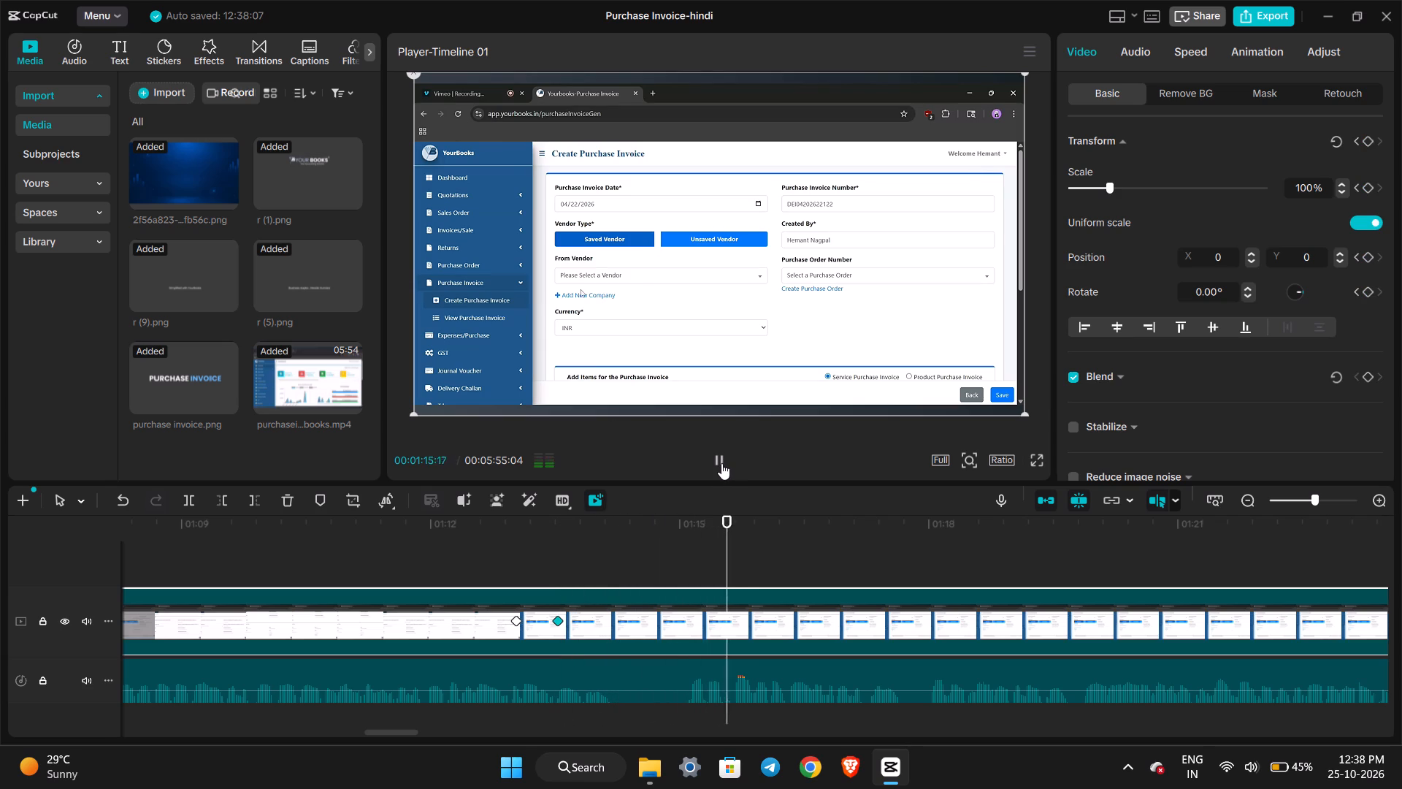
pyautogui.press('space')
pyautogui.press('space')
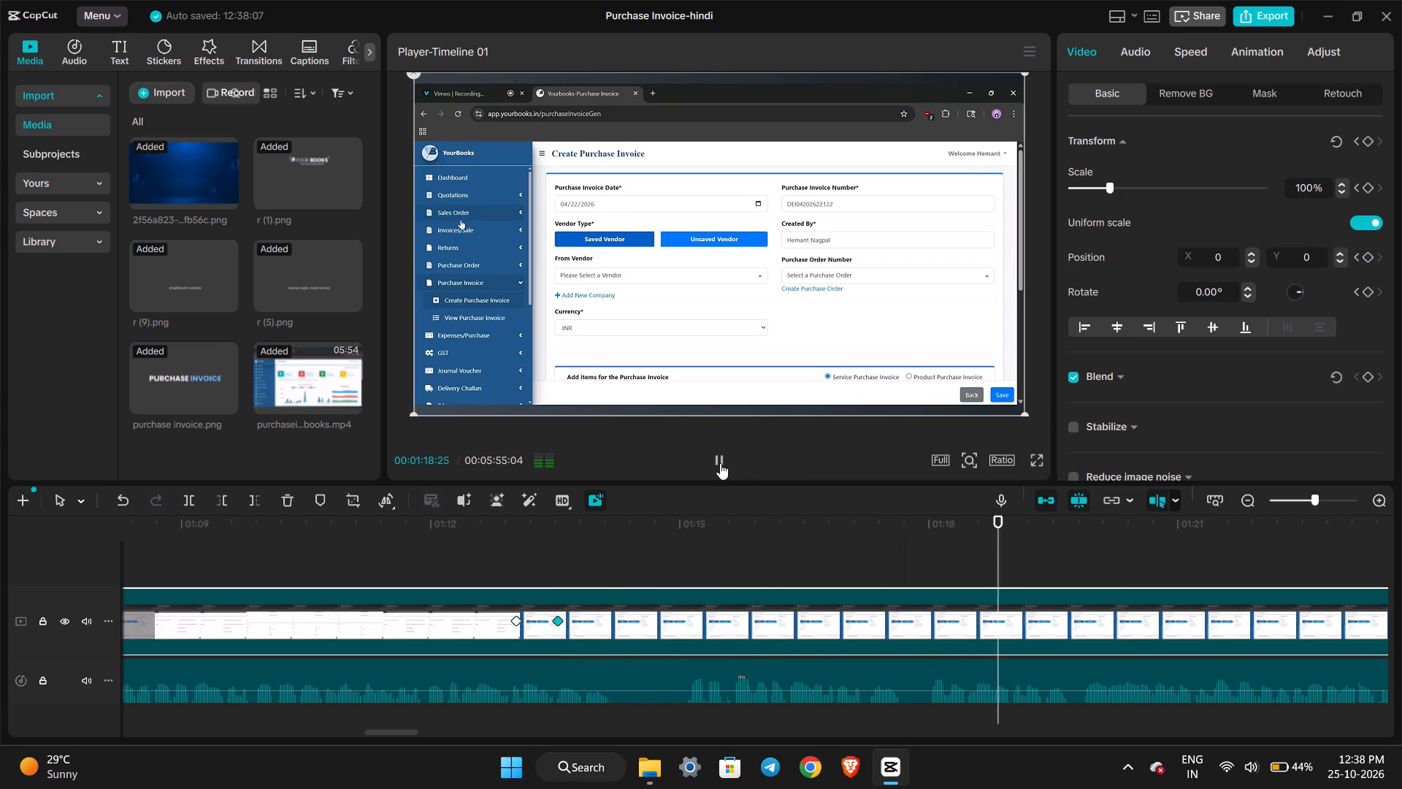
pyautogui.press('space')
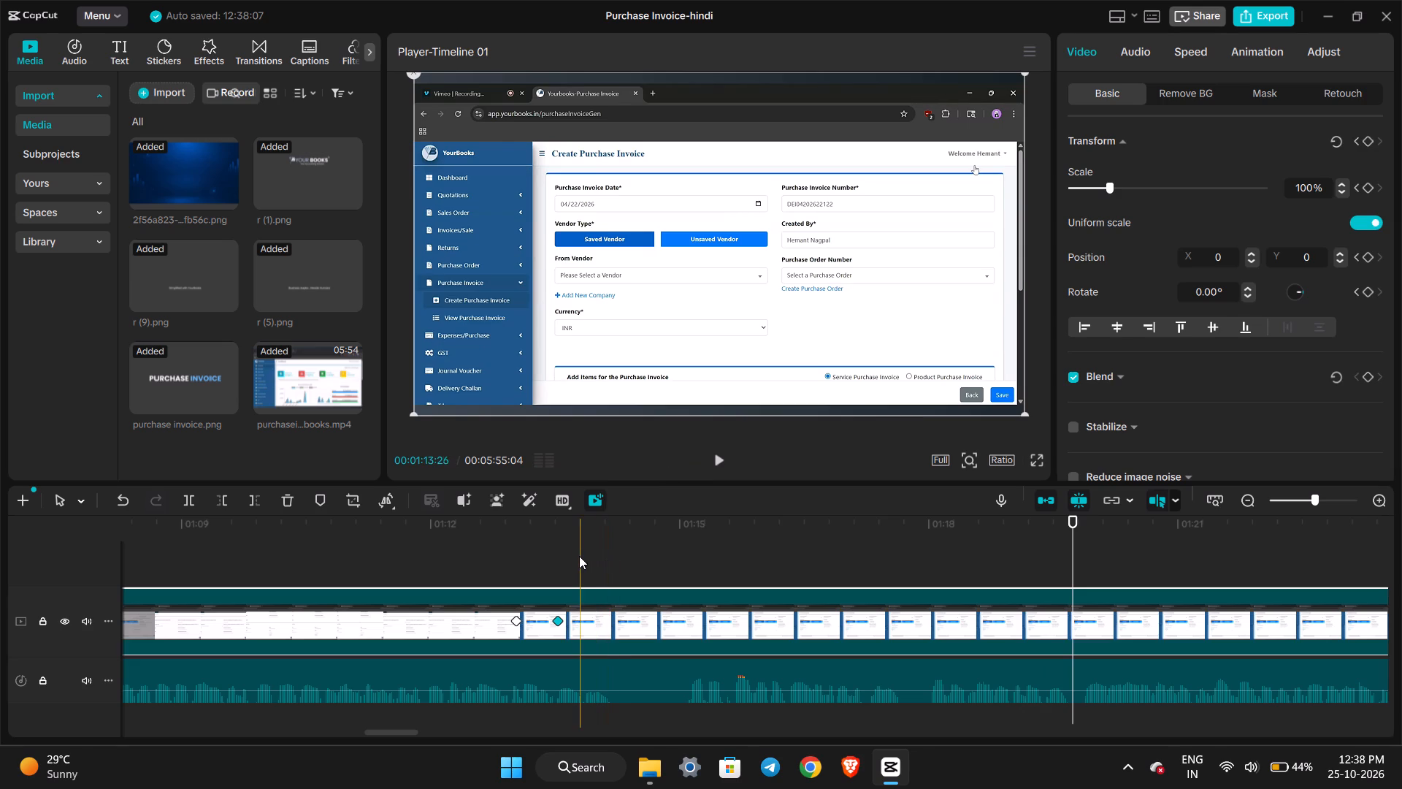
pyautogui.click(578, 556)
pyautogui.press('space')
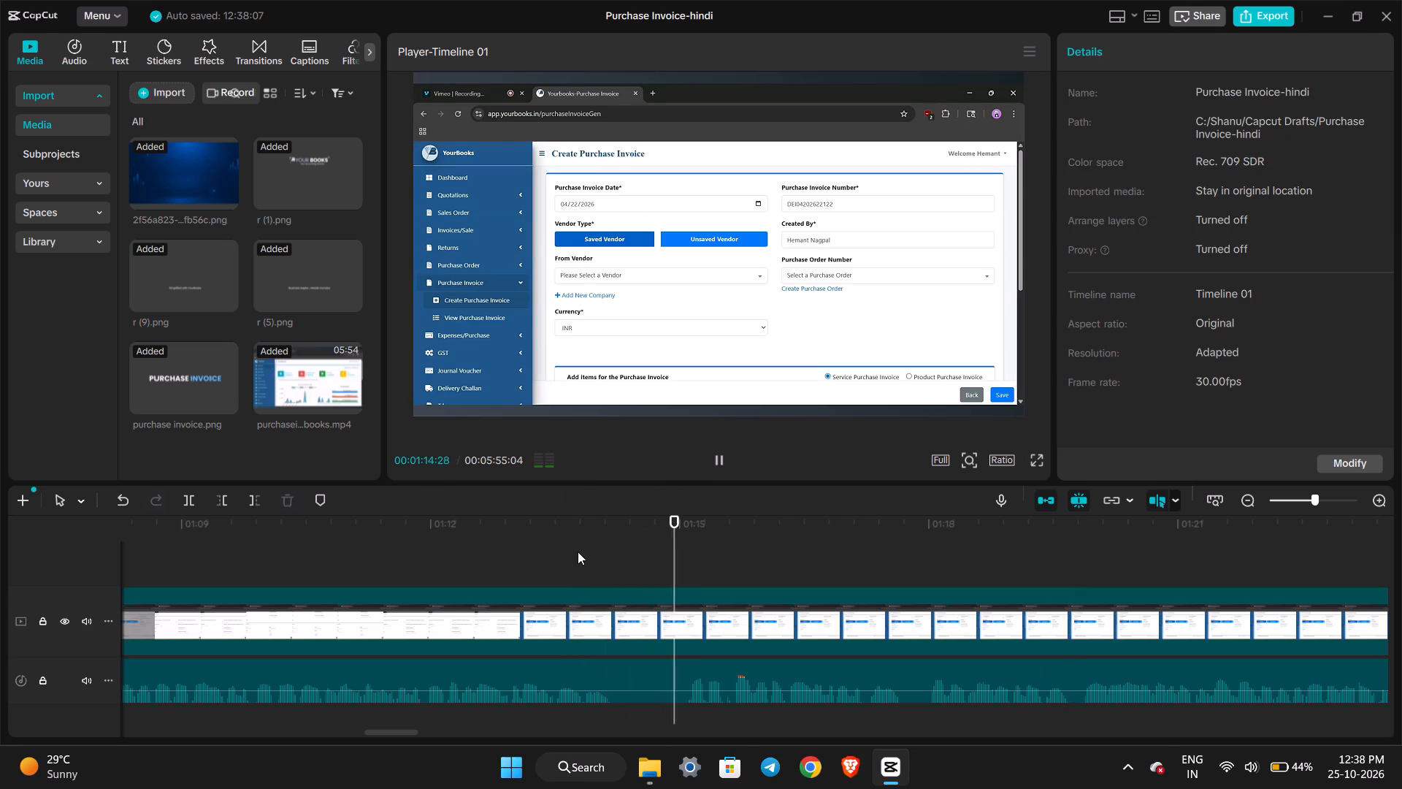
pyautogui.press('space')
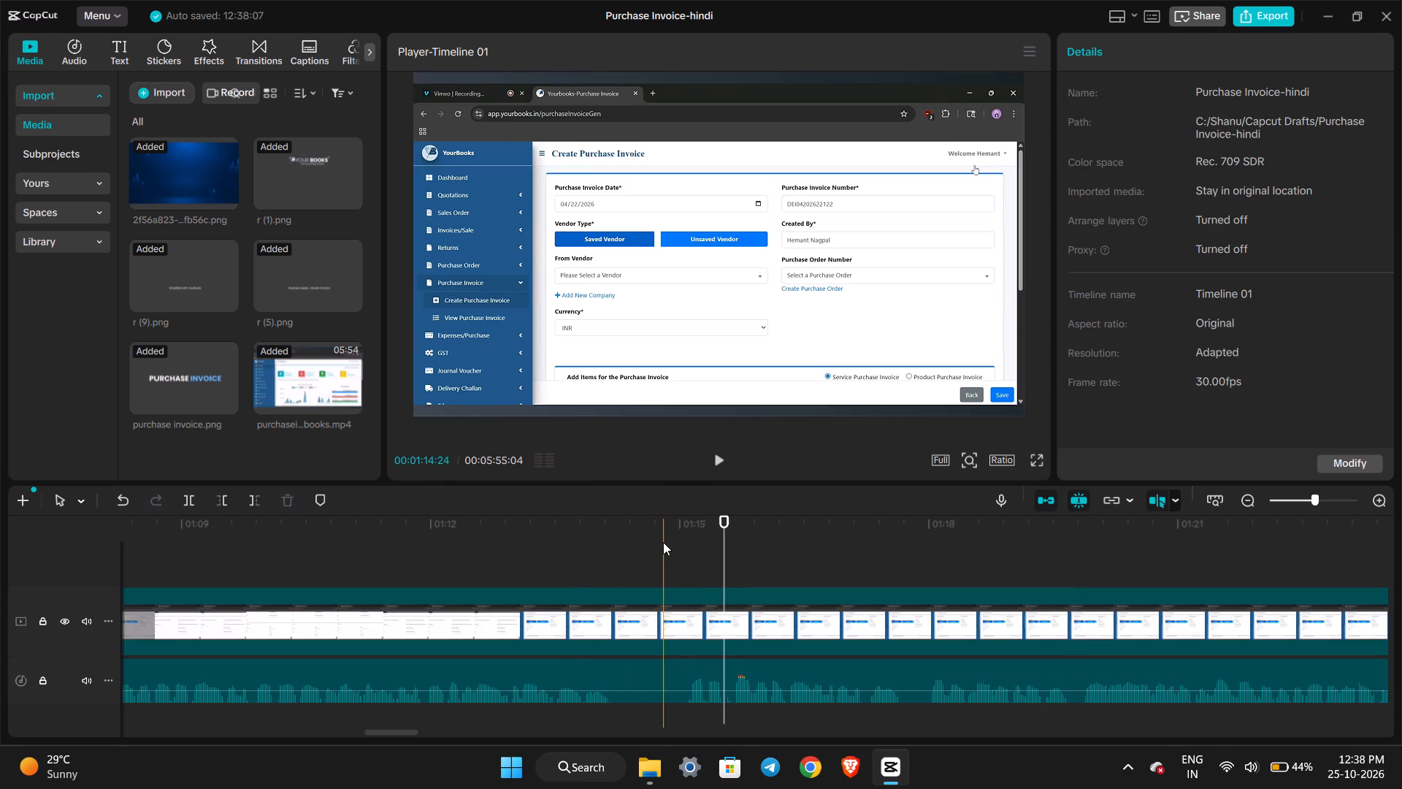
pyautogui.click(701, 522)
pyautogui.click(685, 630)
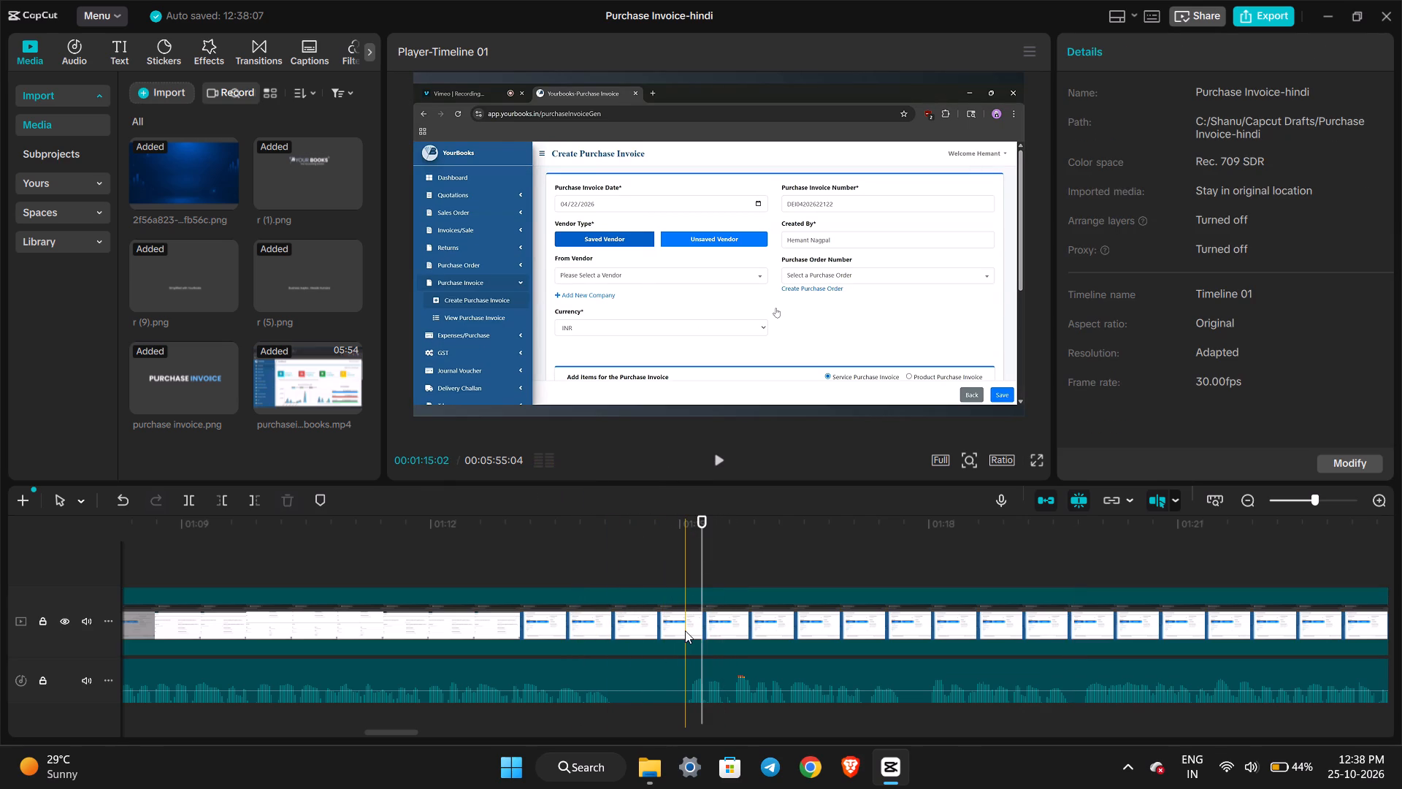
pyautogui.click(697, 530)
pyautogui.click(689, 531)
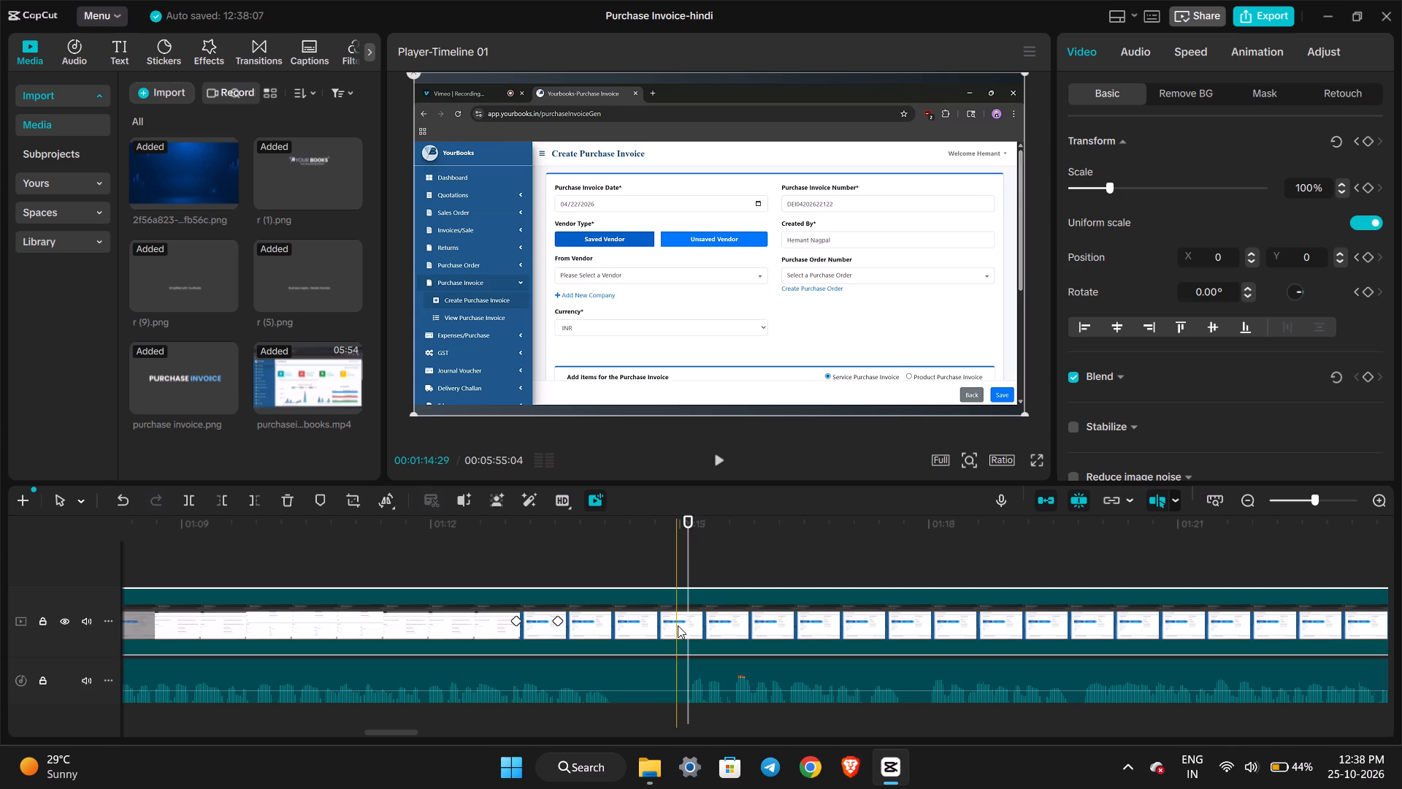
pyautogui.click(1368, 141)
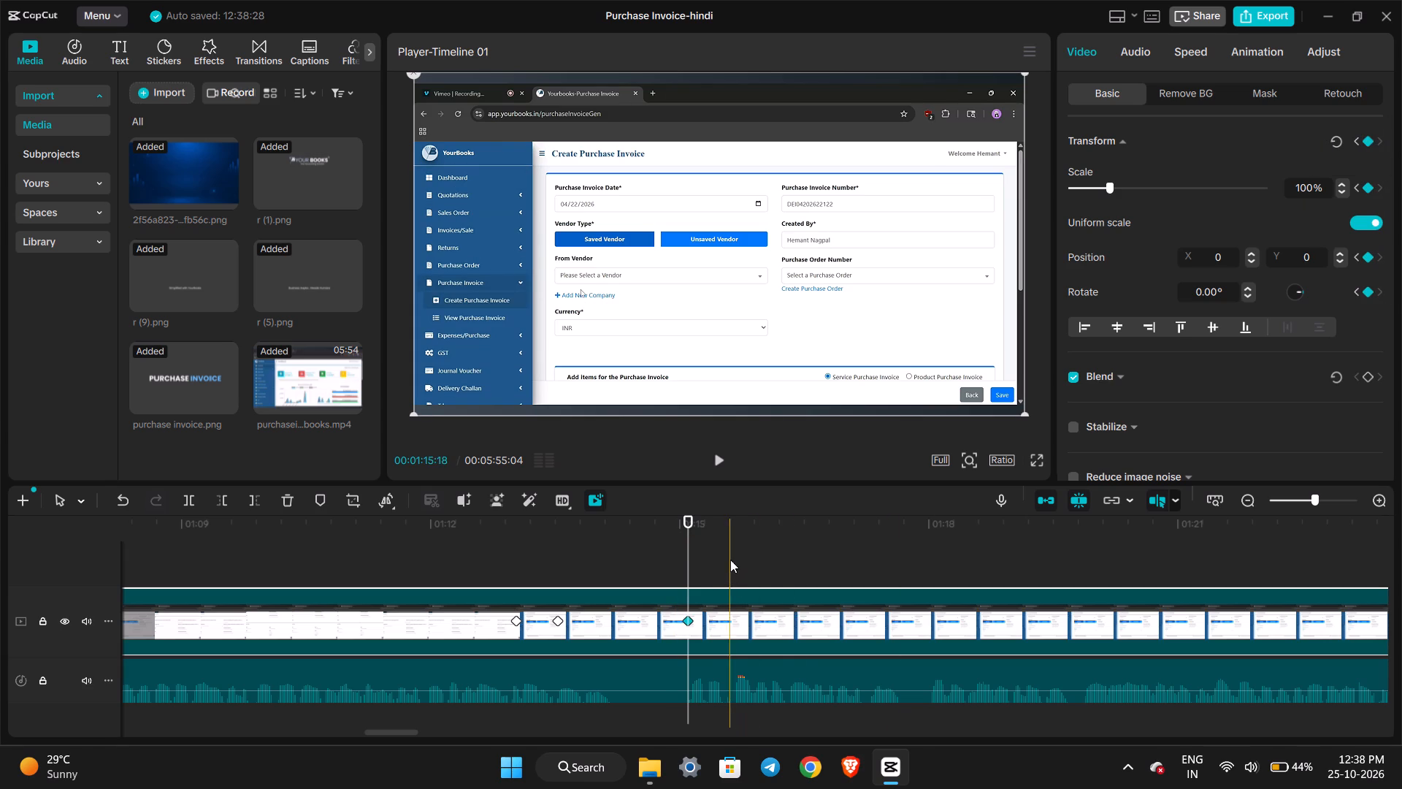
# Add a transform keyframe at 00:01:15:21 with 129% scale and reposition the clip to frame the Create Purchase Invoice form.
pyautogui.click(738, 546)
pyautogui.click(756, 635)
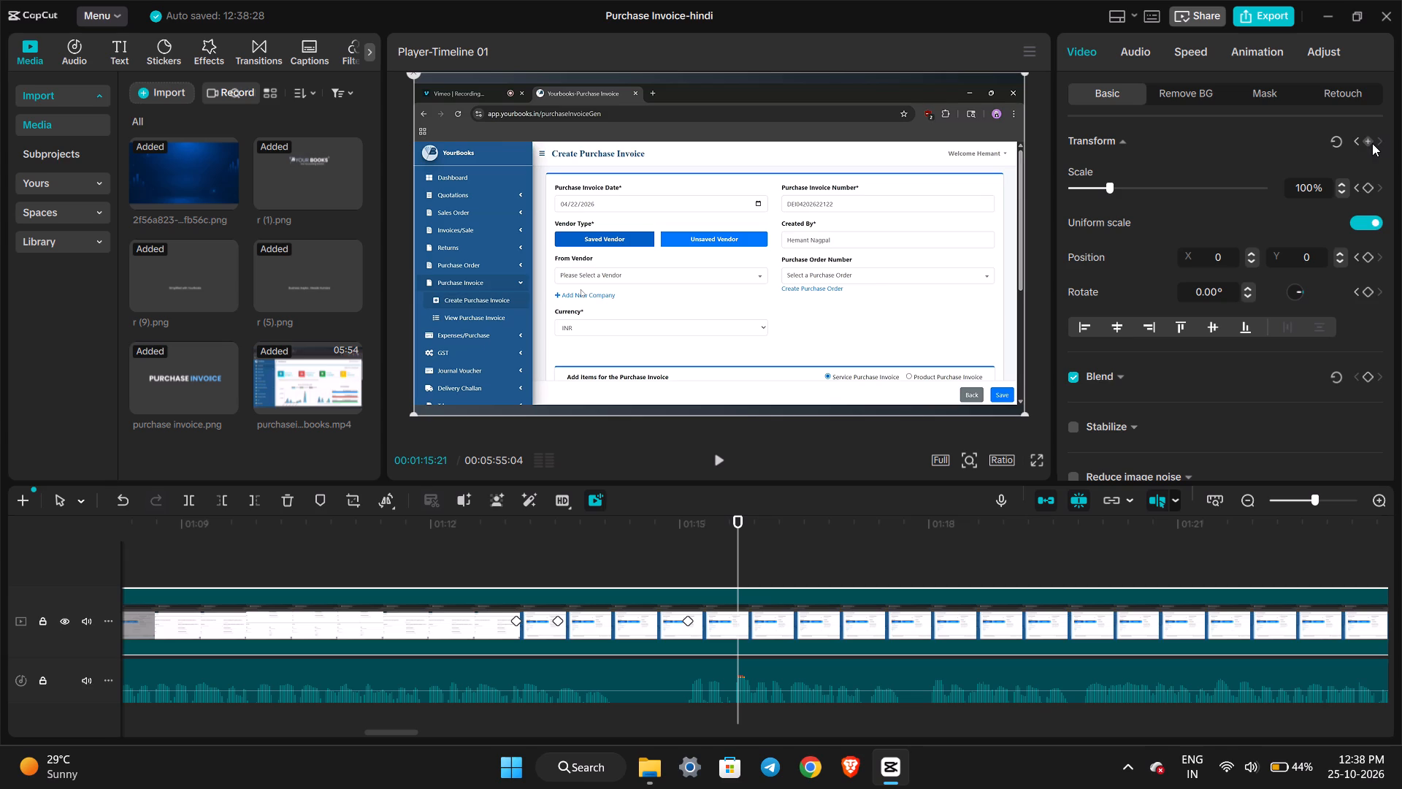
pyautogui.click(1372, 143)
pyautogui.doubleClick(1309, 194)
pyautogui.write('12')
pyautogui.press('9')
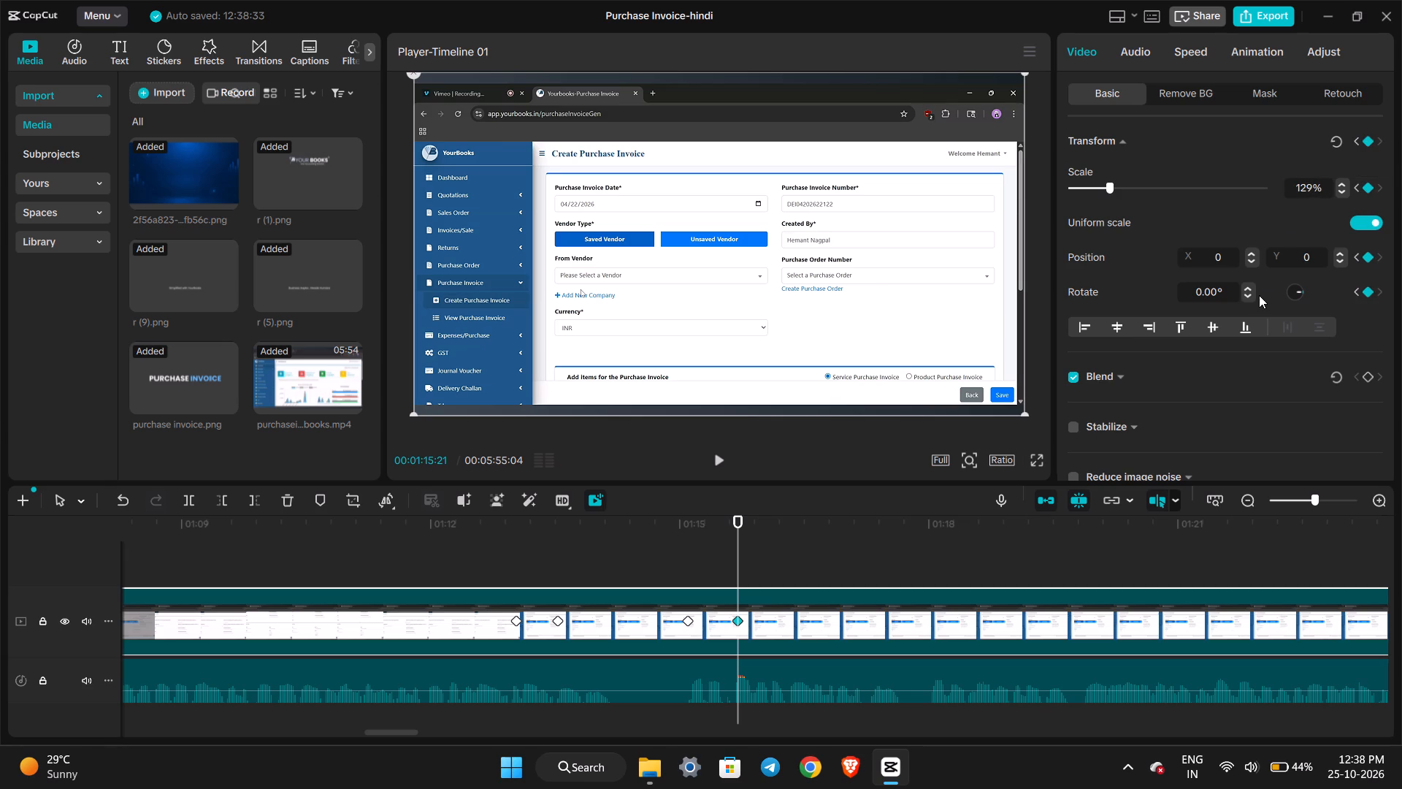
pyautogui.click(1246, 224)
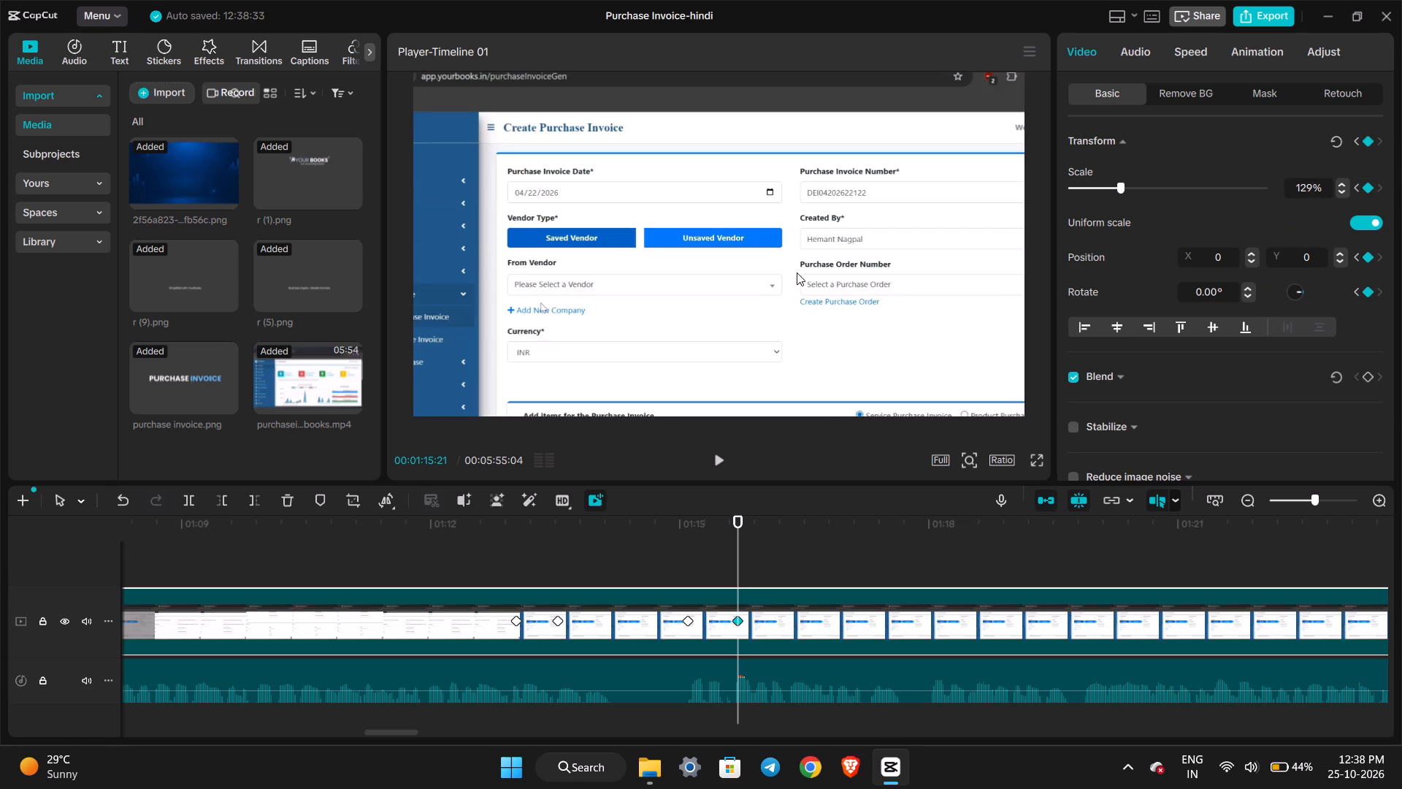
pyautogui.moveTo(797, 272); pyautogui.dragTo(724, 242)
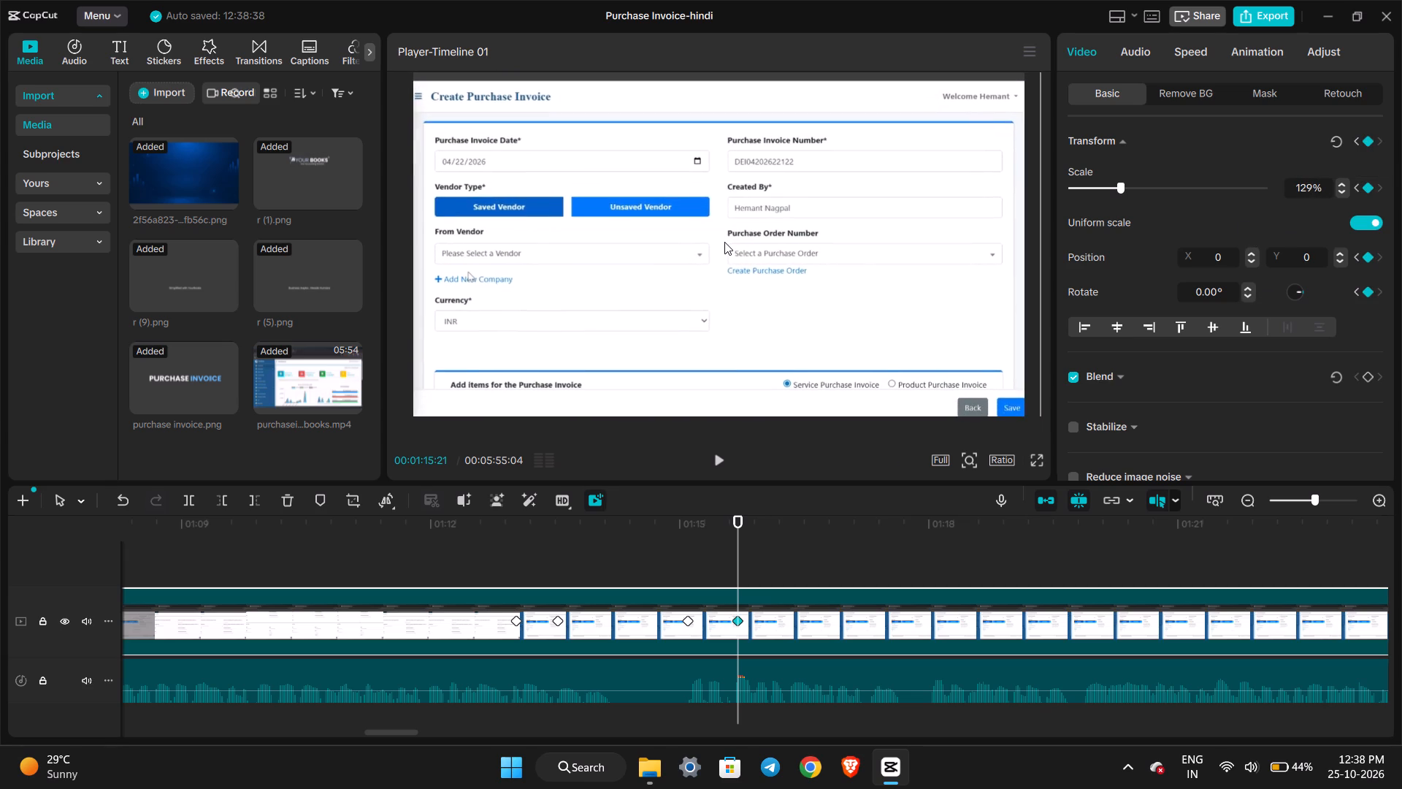
# Fine-tune the clip position at the 00:01:15:21 keyframe to X -442, Y 241, framing the Create Purchase Invoice form.
pyautogui.moveTo(724, 242); pyautogui.dragTo(726, 235)
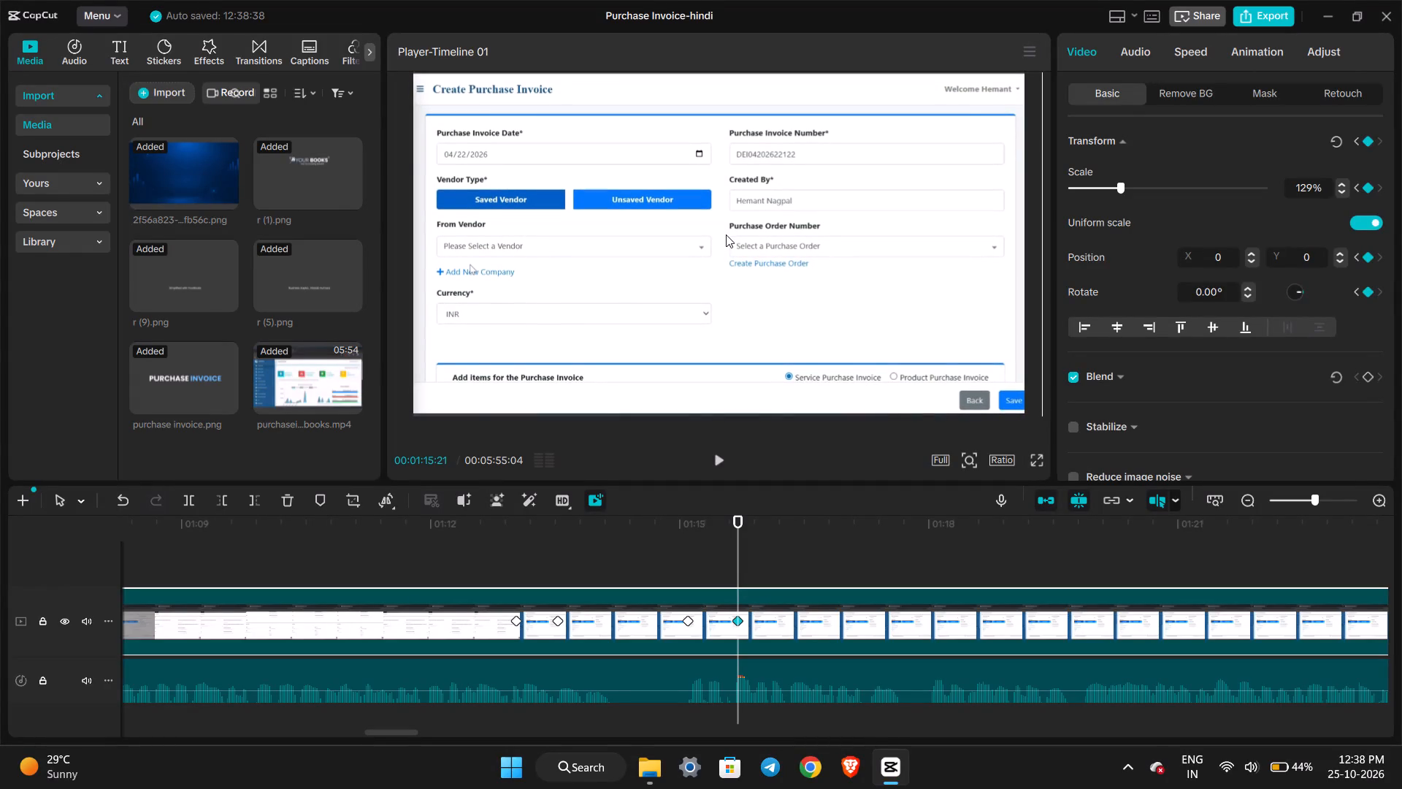
pyautogui.moveTo(726, 235); pyautogui.dragTo(725, 234)
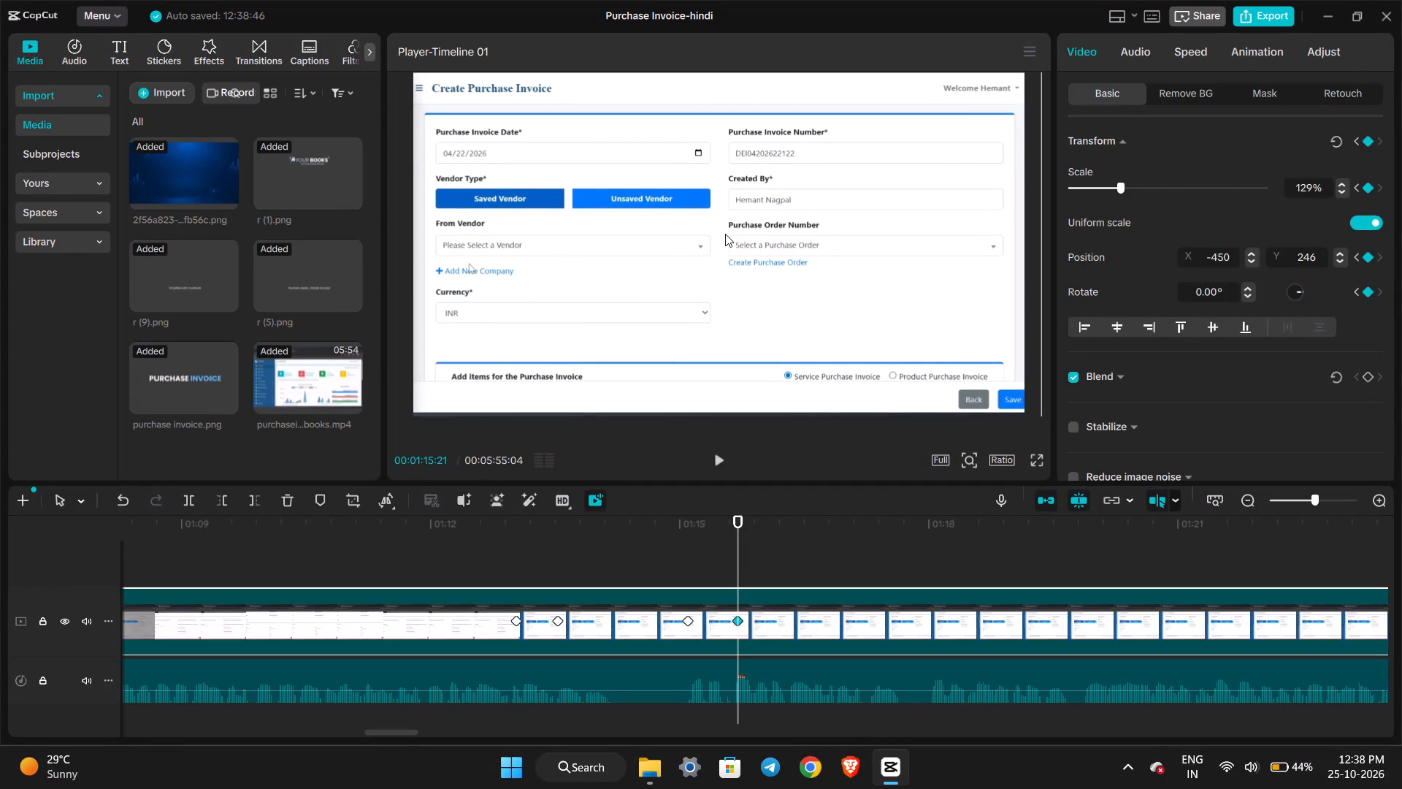
pyautogui.click(725, 234)
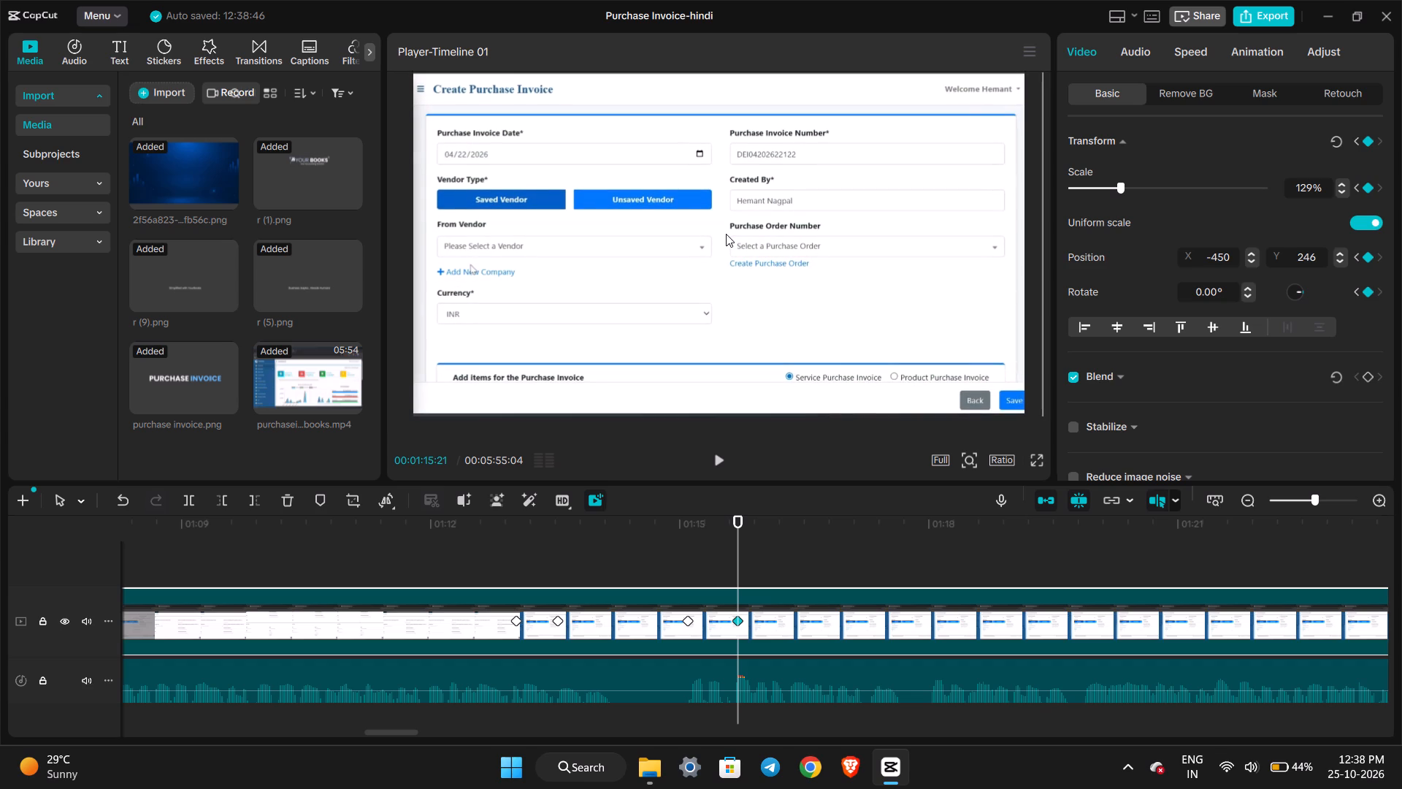
# Play through the zoomed form section and add a transform keyframe at 00:01:18:10 holding 129% scale and position X -442, Y 241.
pyautogui.click(717, 458)
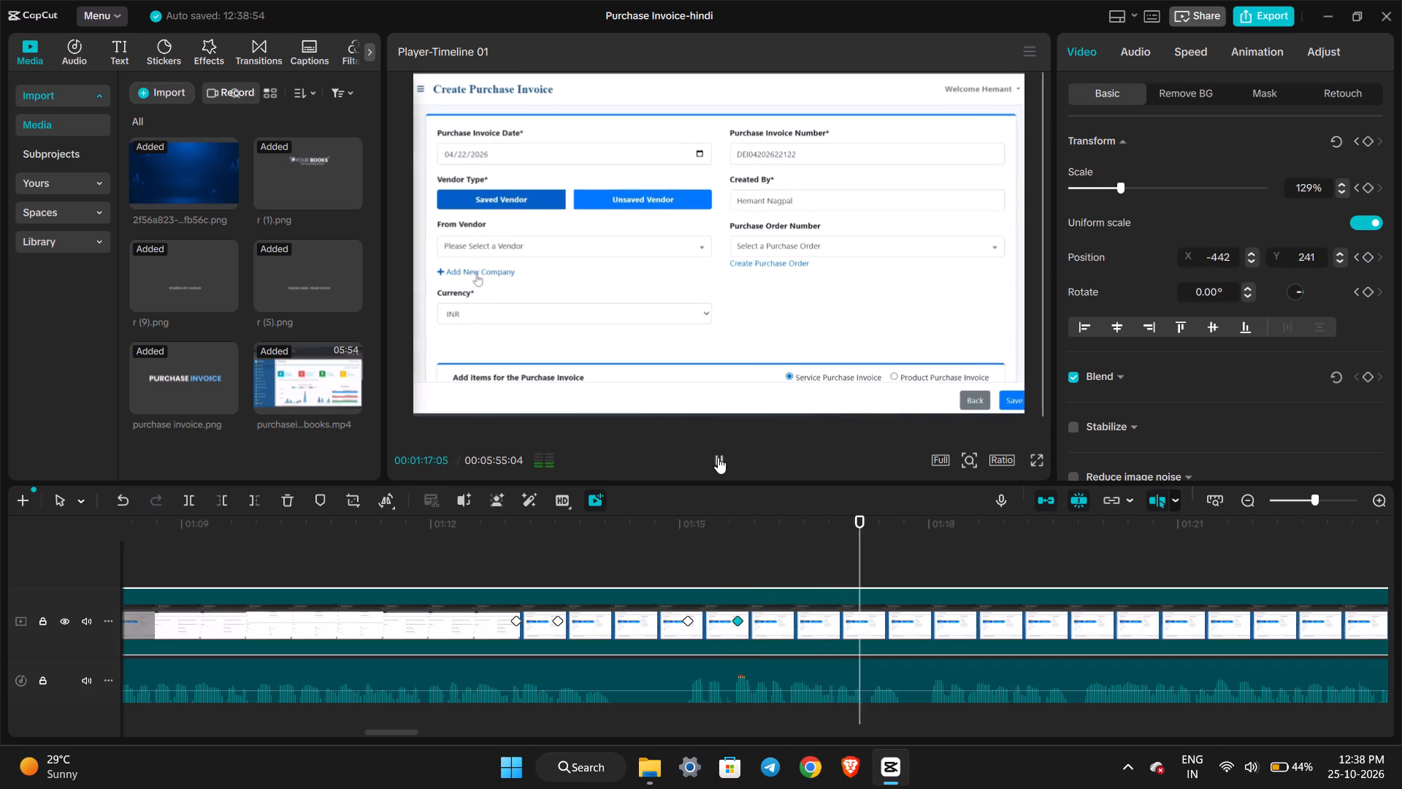
pyautogui.press('space')
pyautogui.press('space')
pyautogui.press('space')
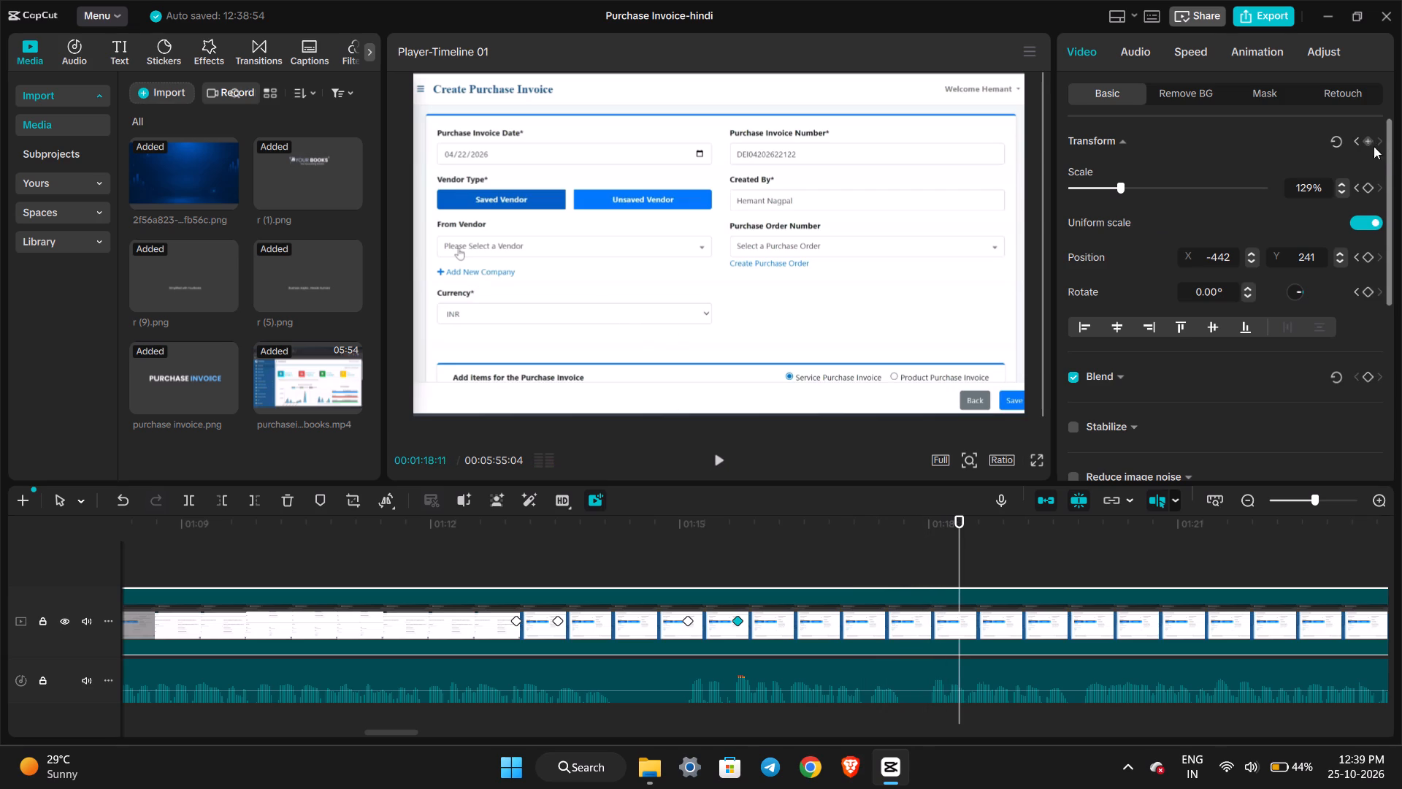
pyautogui.click(940, 525)
pyautogui.click(947, 520)
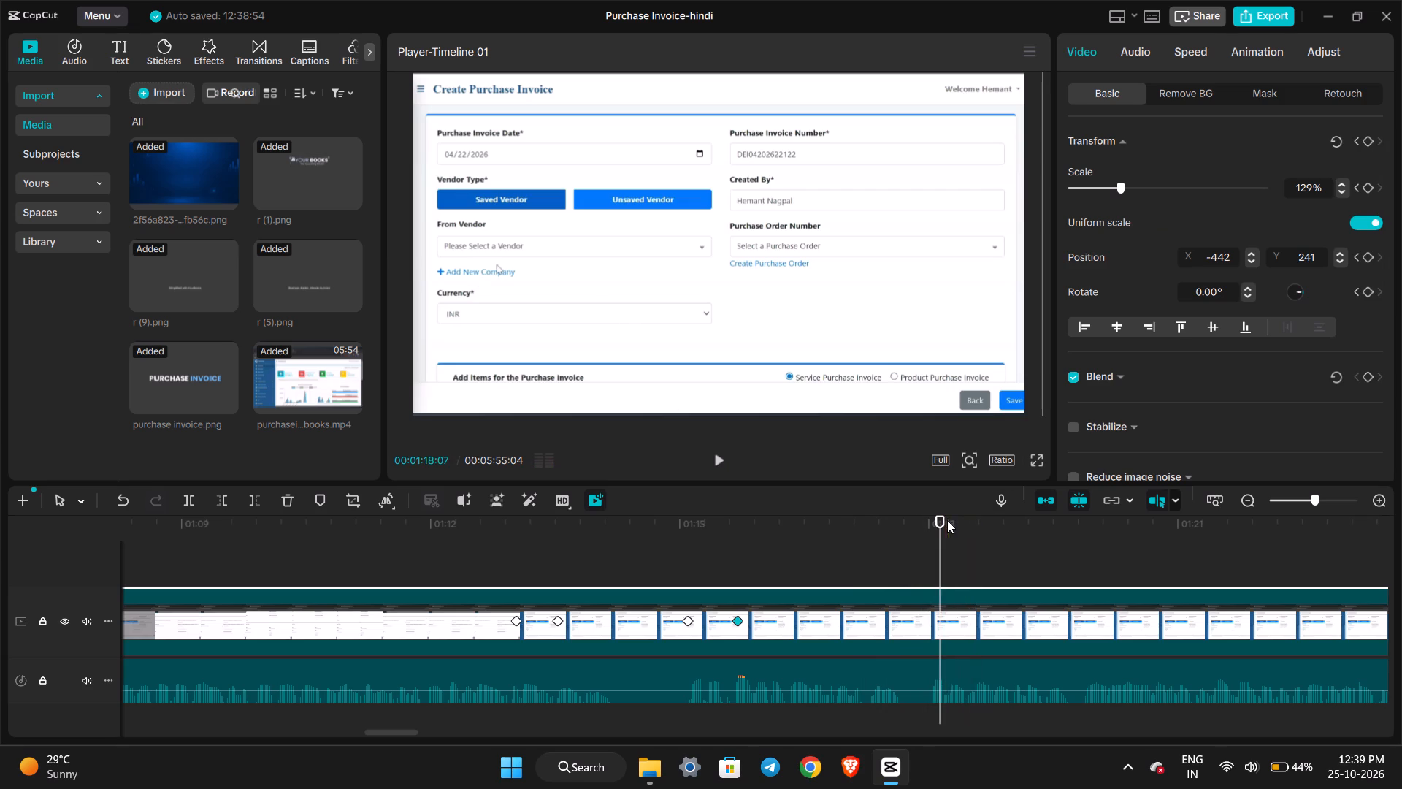
pyautogui.press('space')
pyautogui.press('space')
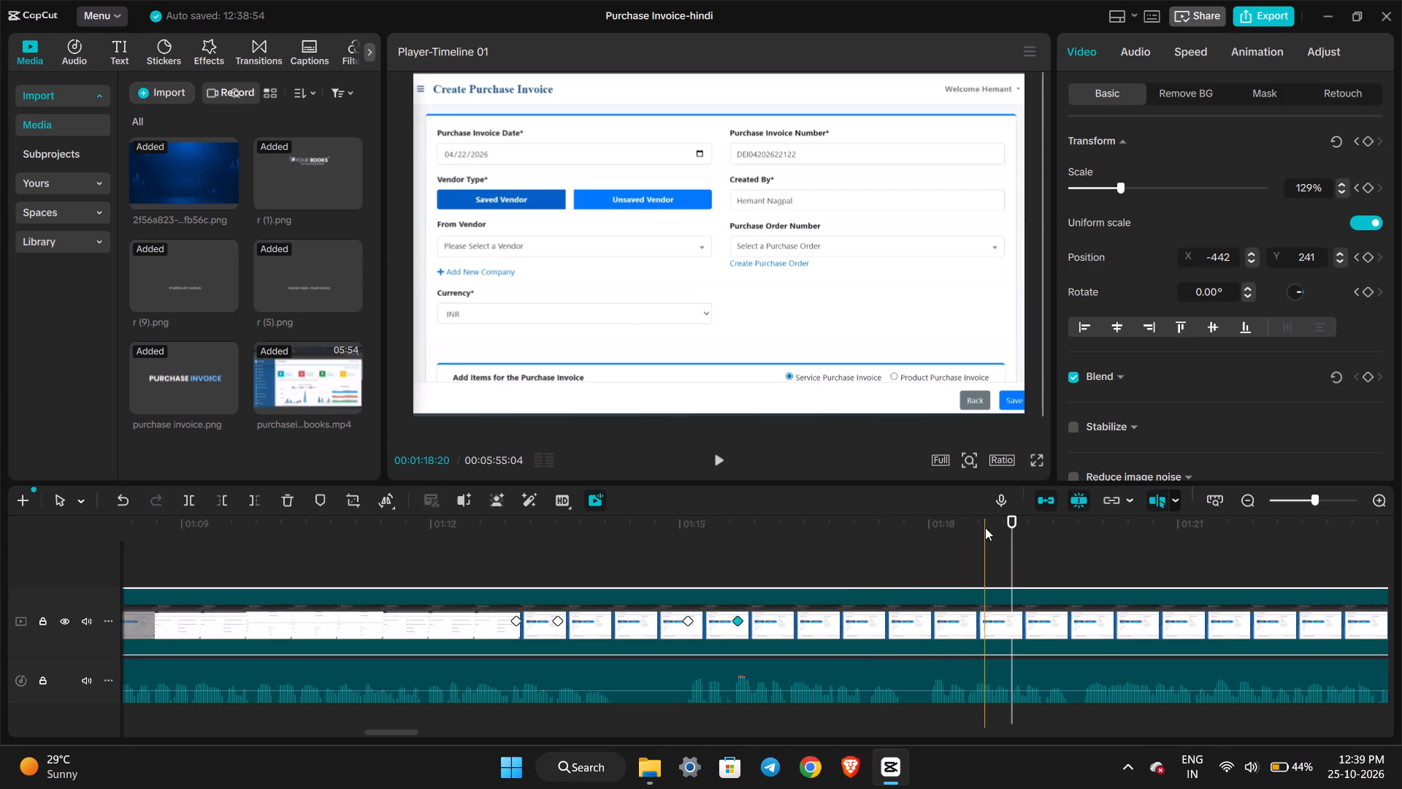
pyautogui.click(954, 529)
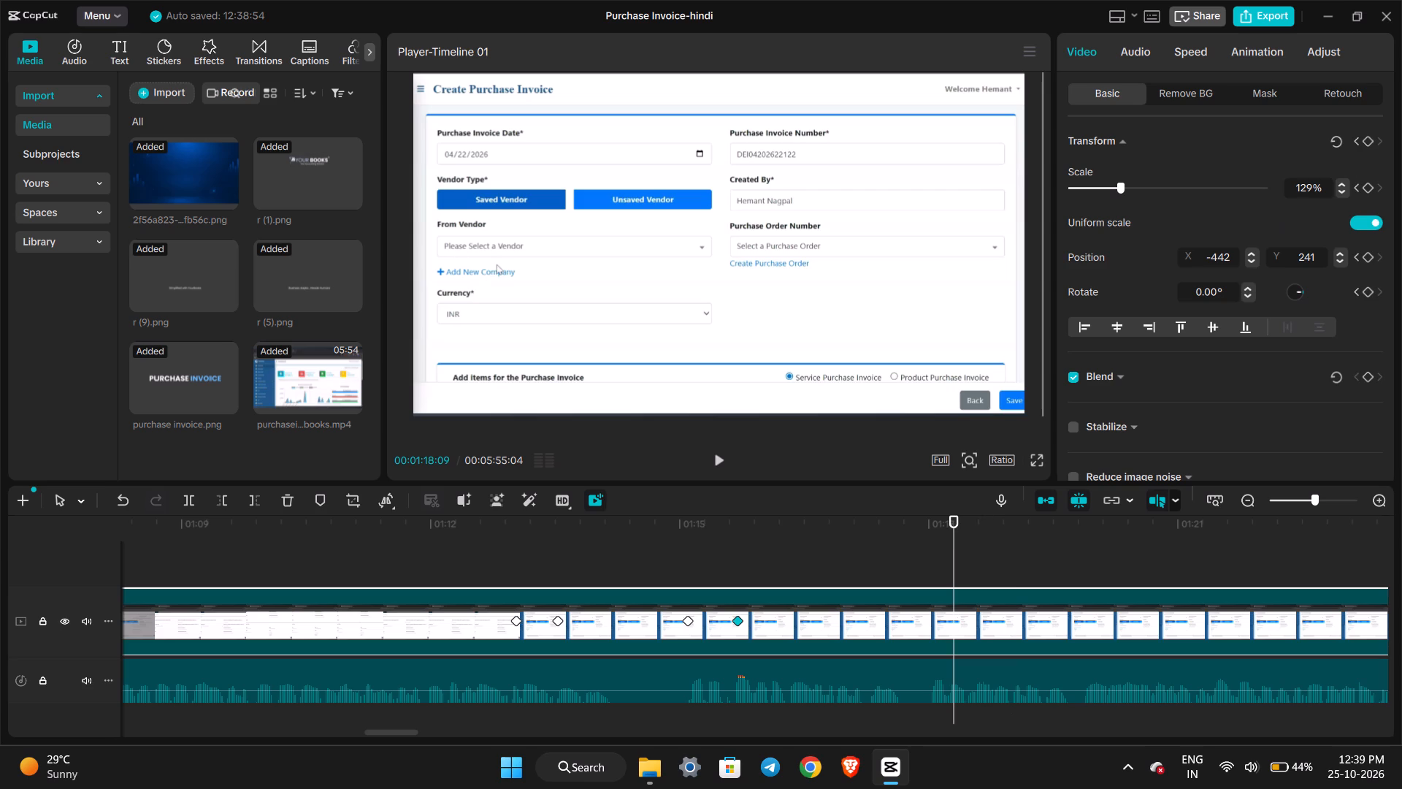
pyautogui.click(968, 545)
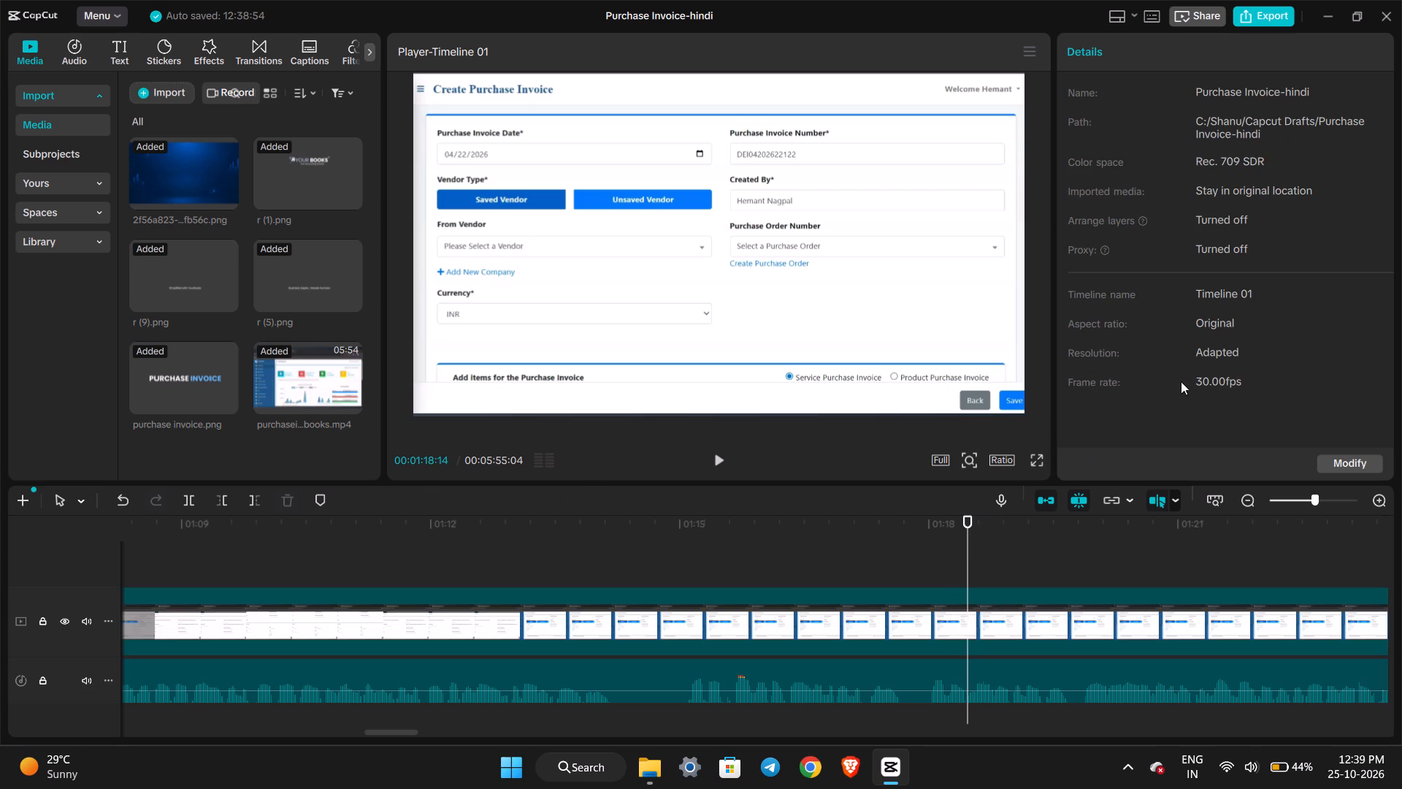
pyautogui.moveTo(1290, 202); pyautogui.dragTo(1306, 183)
pyautogui.click(956, 541)
pyautogui.click(977, 640)
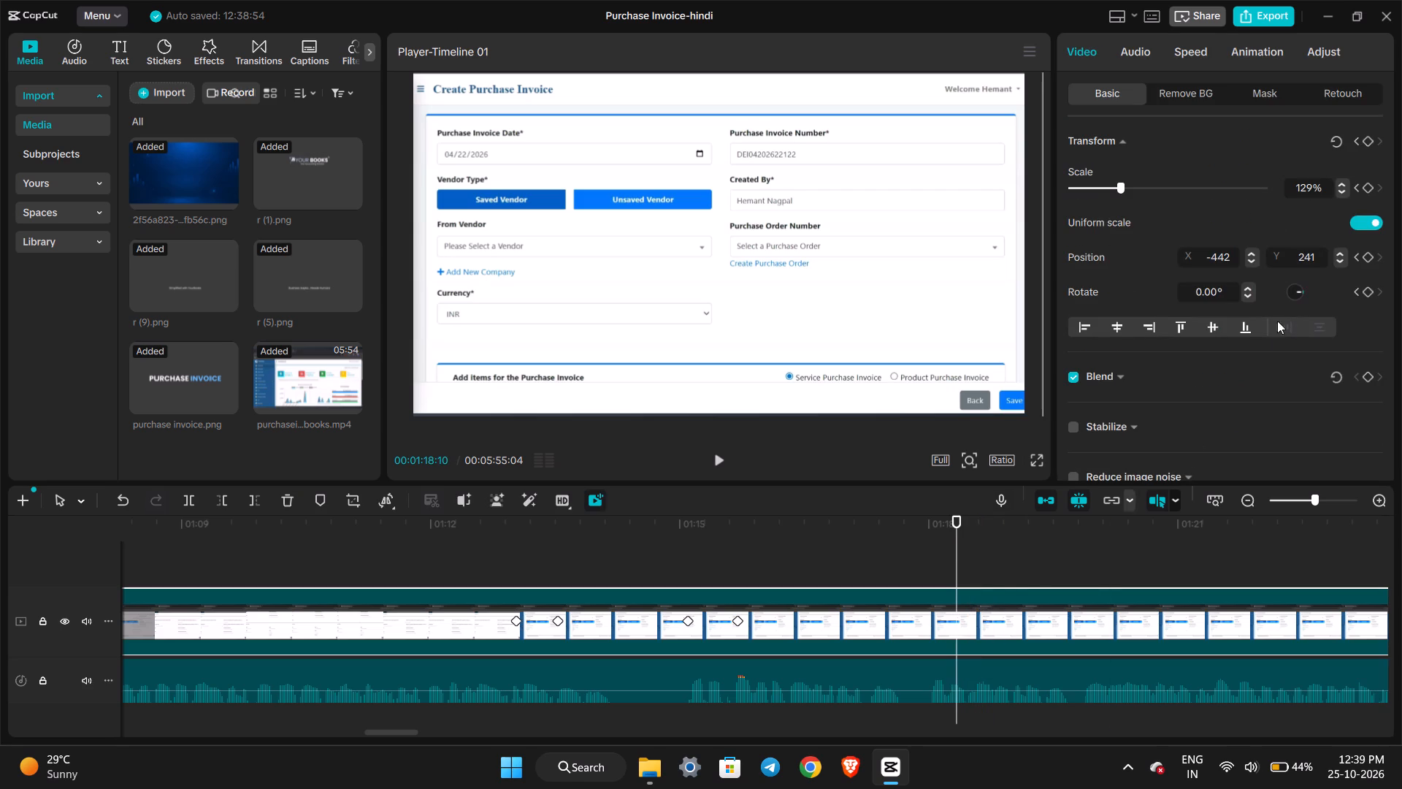
pyautogui.click(1363, 139)
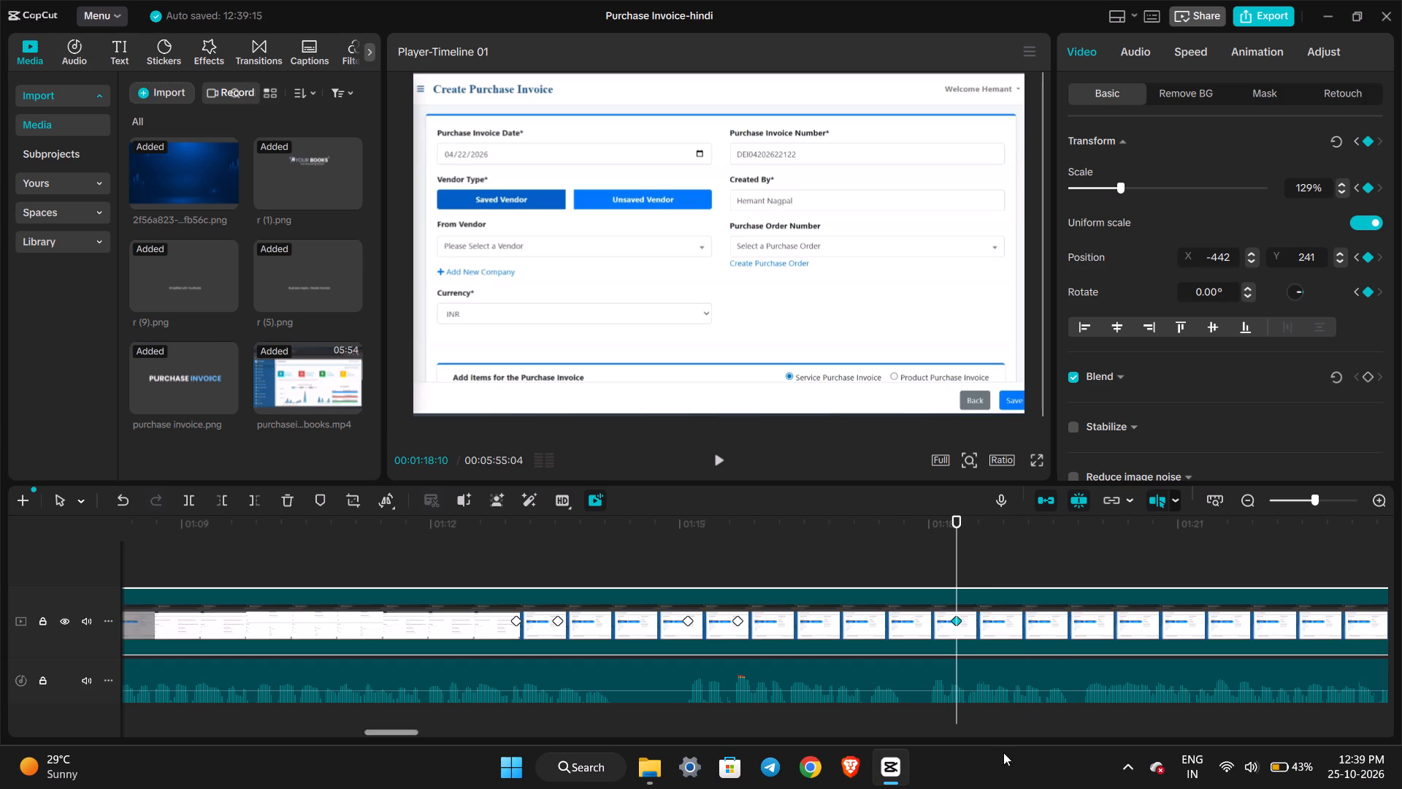
# Add a transform keyframe at 00:01:18:27 and reposition the clip to X 557, Y 246, bringing the YourBooks sidebar menu into frame.
pyautogui.doubleClick(1008, 559)
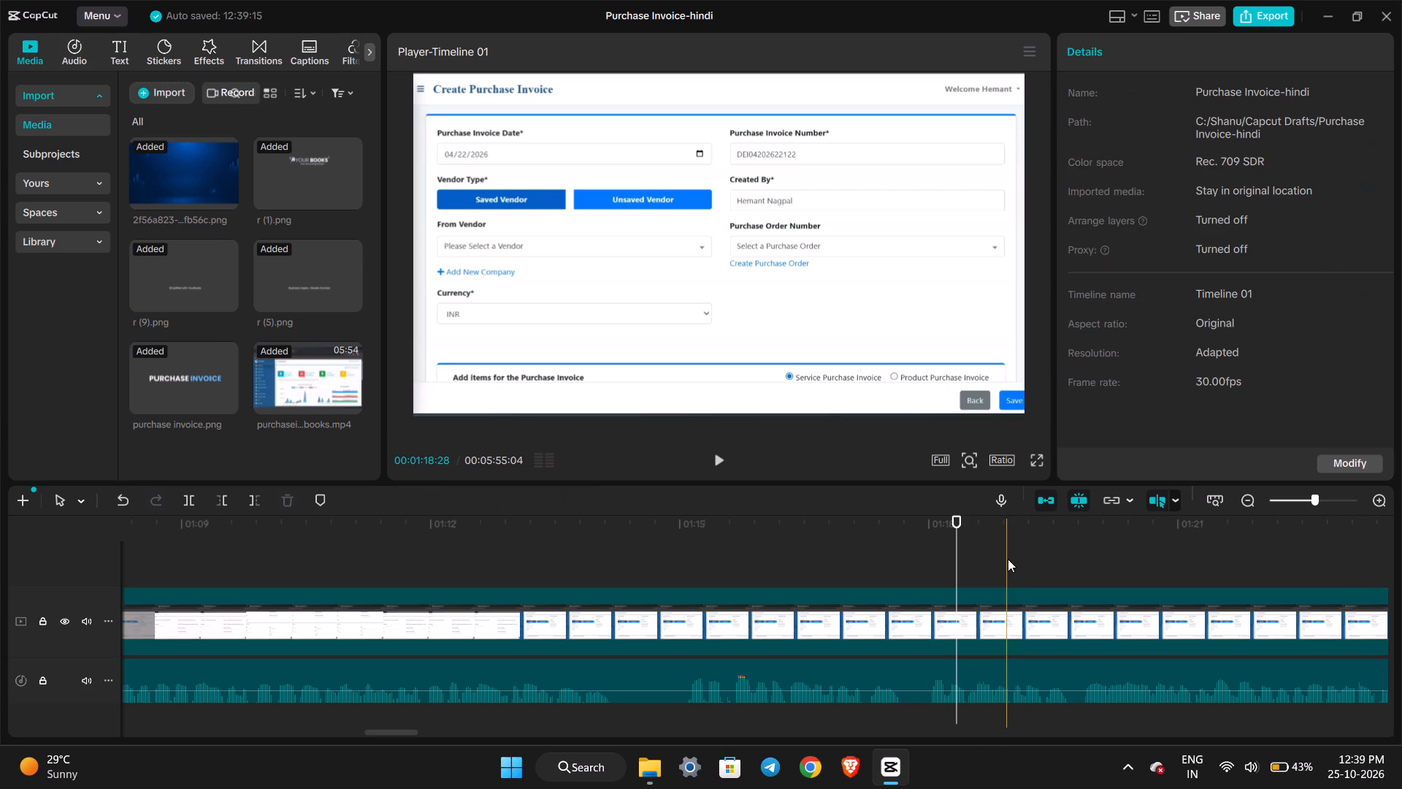
pyautogui.click(1008, 638)
pyautogui.click(1003, 553)
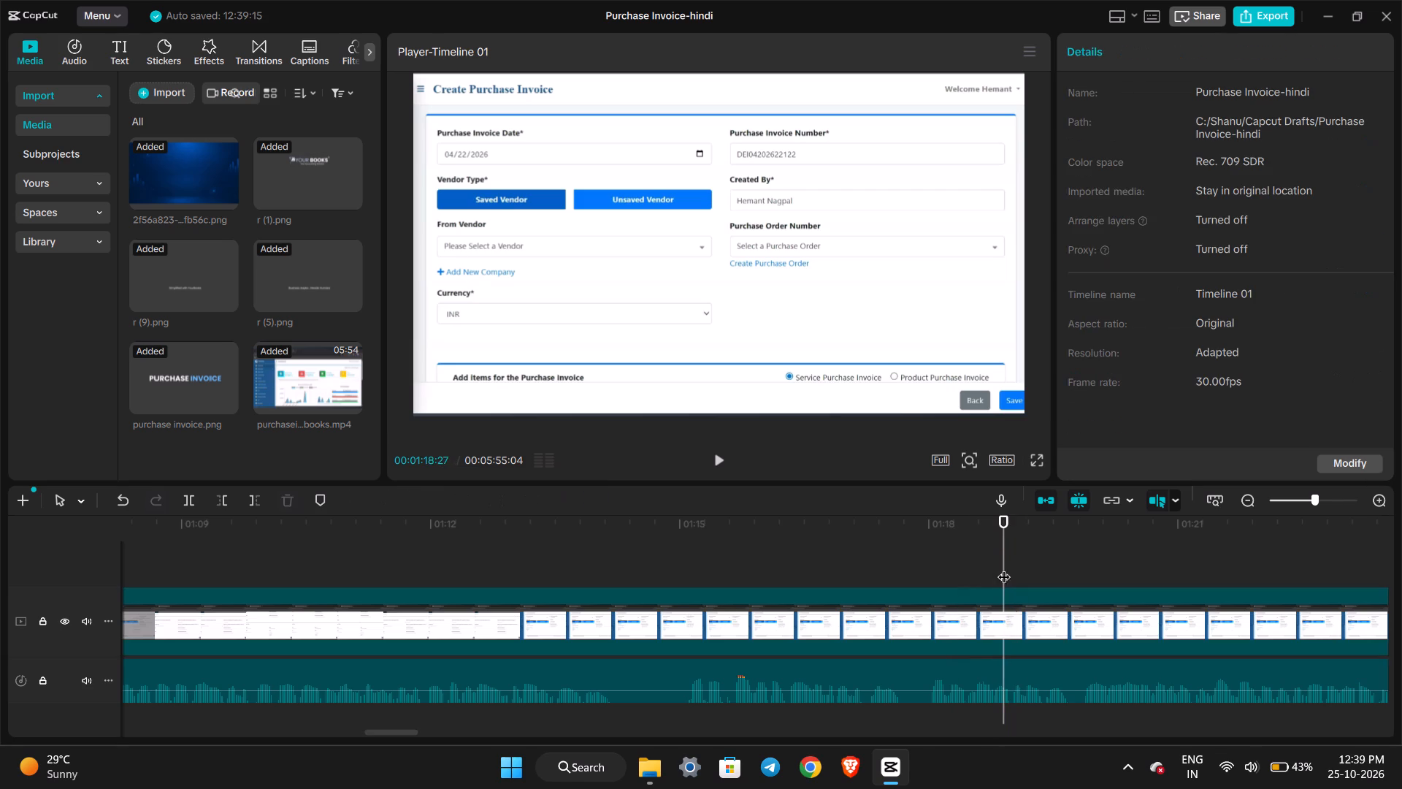
pyautogui.click(1012, 627)
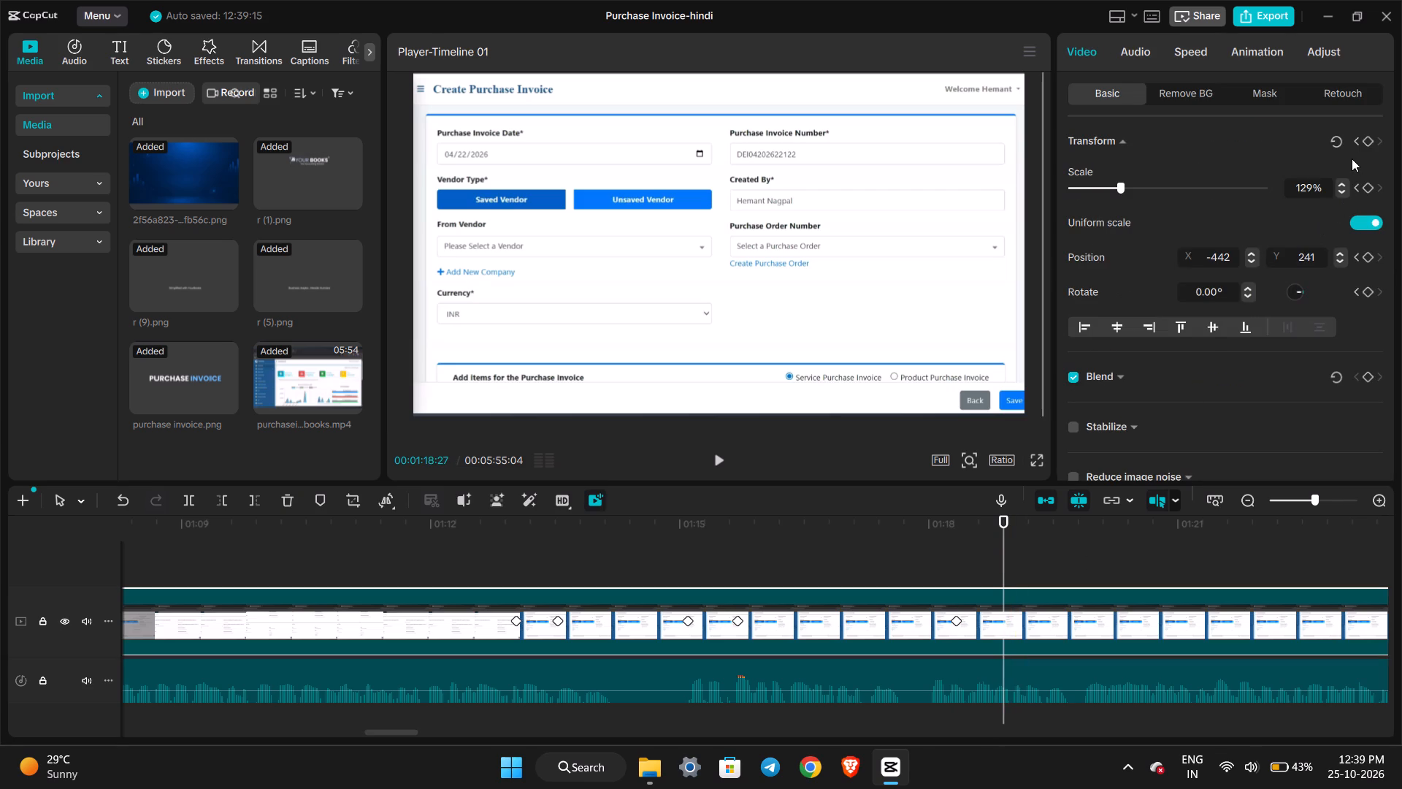
pyautogui.click(1370, 137)
pyautogui.moveTo(649, 296); pyautogui.dragTo(826, 291)
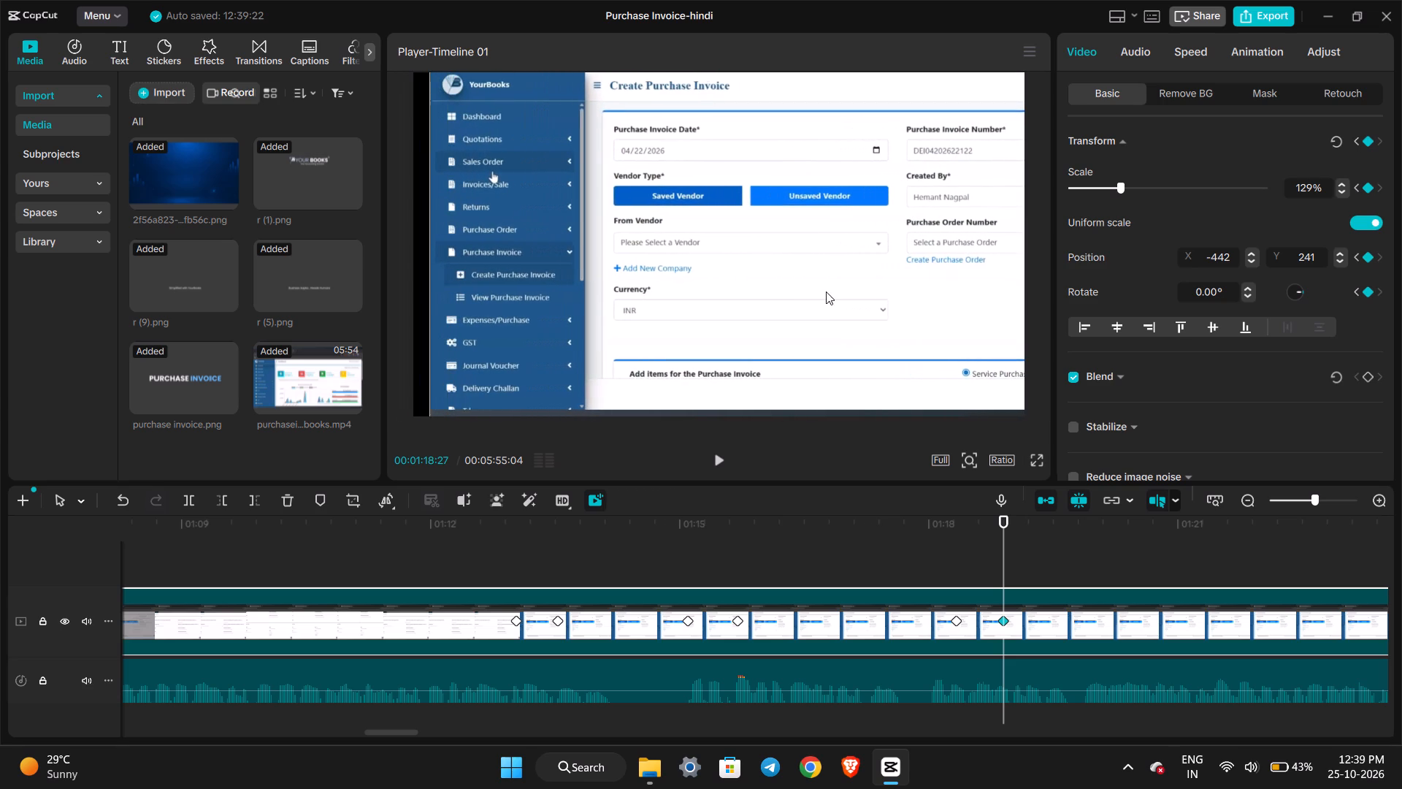
pyautogui.moveTo(826, 291); pyautogui.dragTo(803, 296)
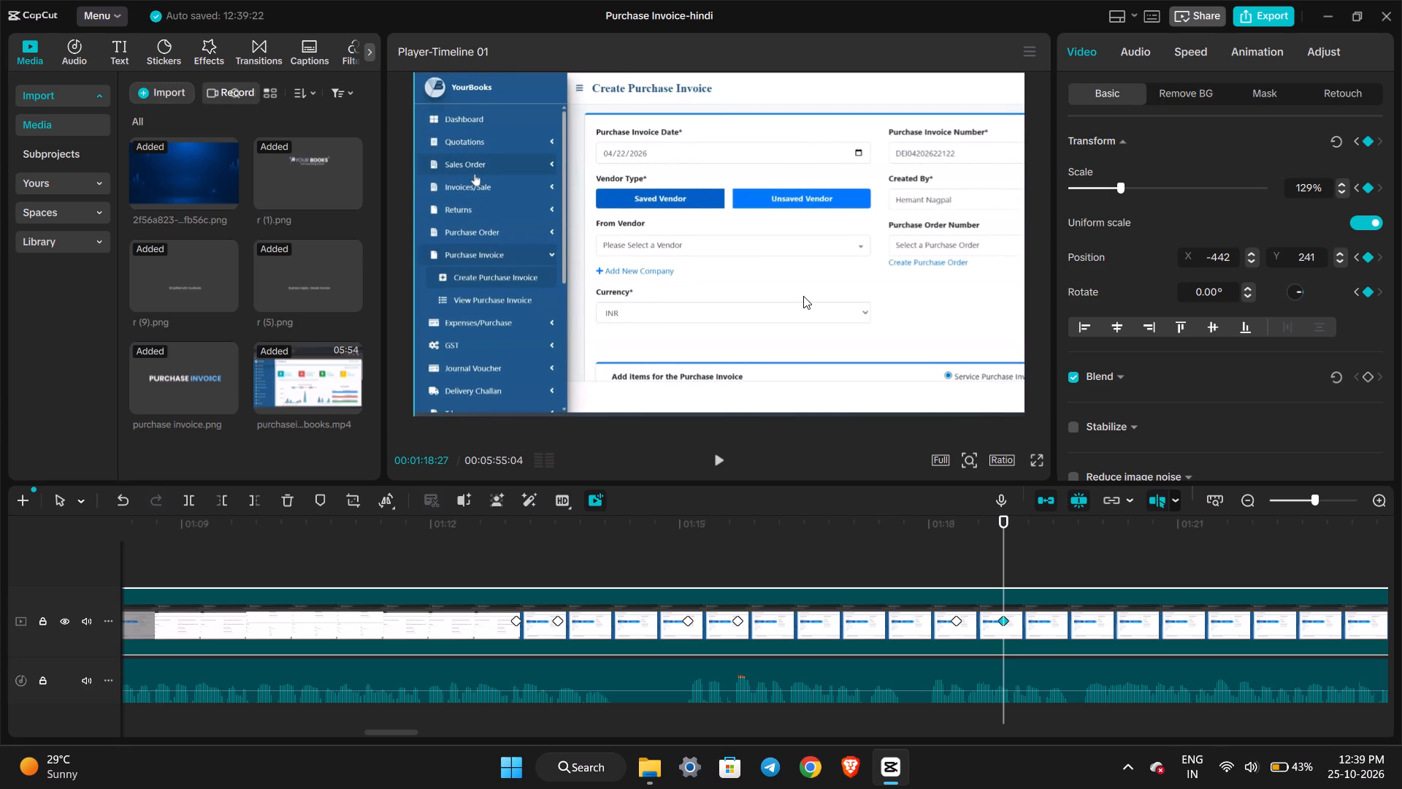
pyautogui.moveTo(803, 296); pyautogui.dragTo(802, 296)
# Play through the sidebar section and add a transform keyframe at 00:01:25:29 holding 129% scale and position X 557, Y 246.
pyautogui.press('space')
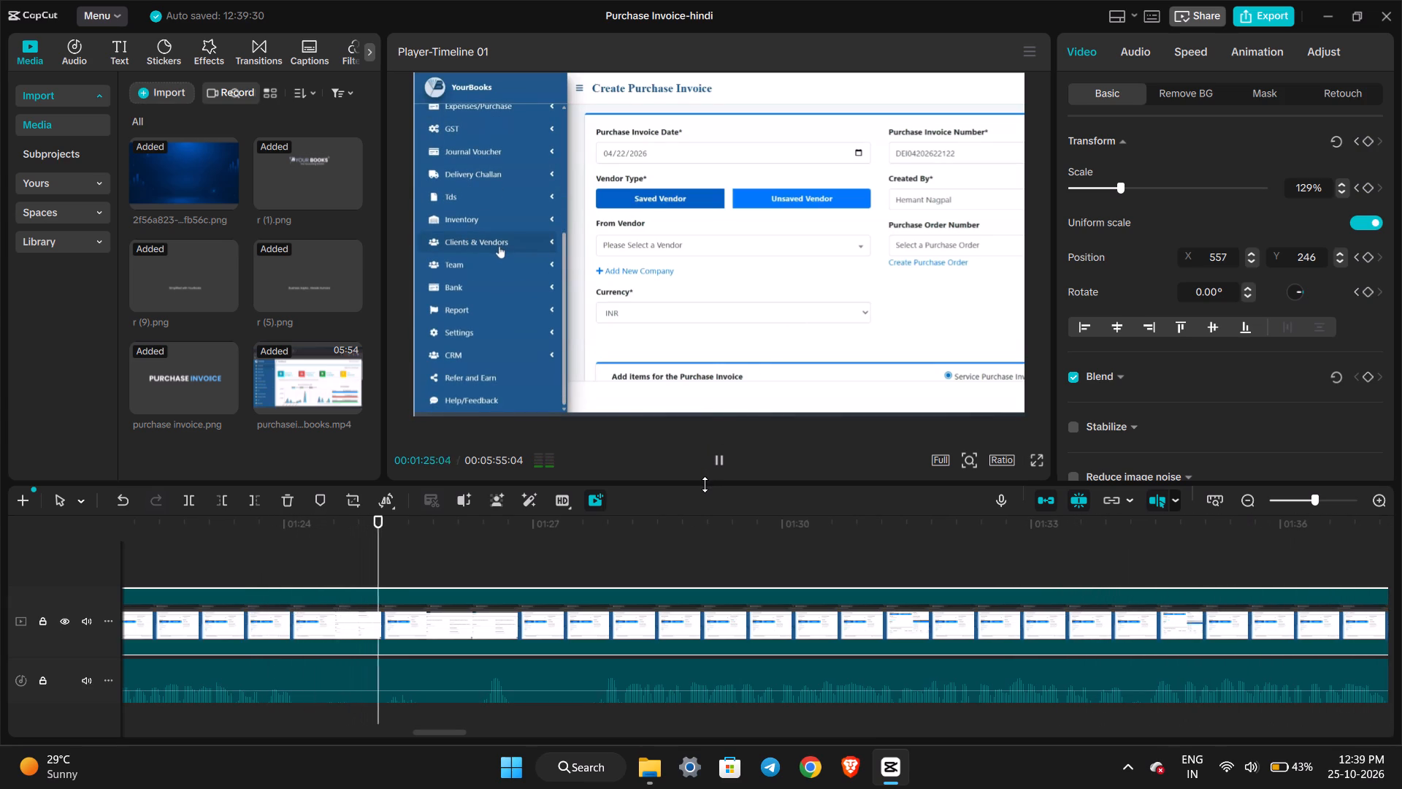
pyautogui.press('space')
pyautogui.press('space')
pyautogui.press('space')
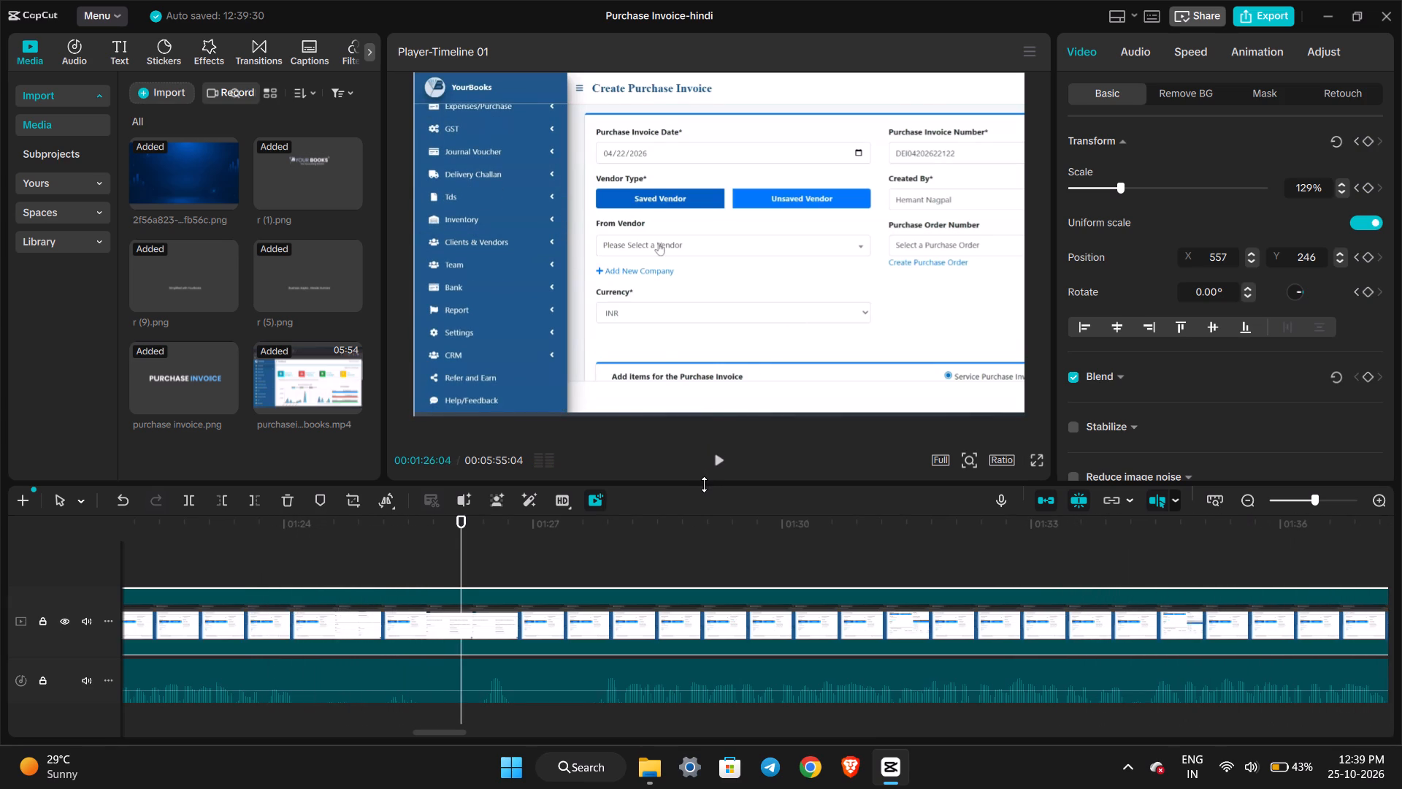
pyautogui.click(447, 525)
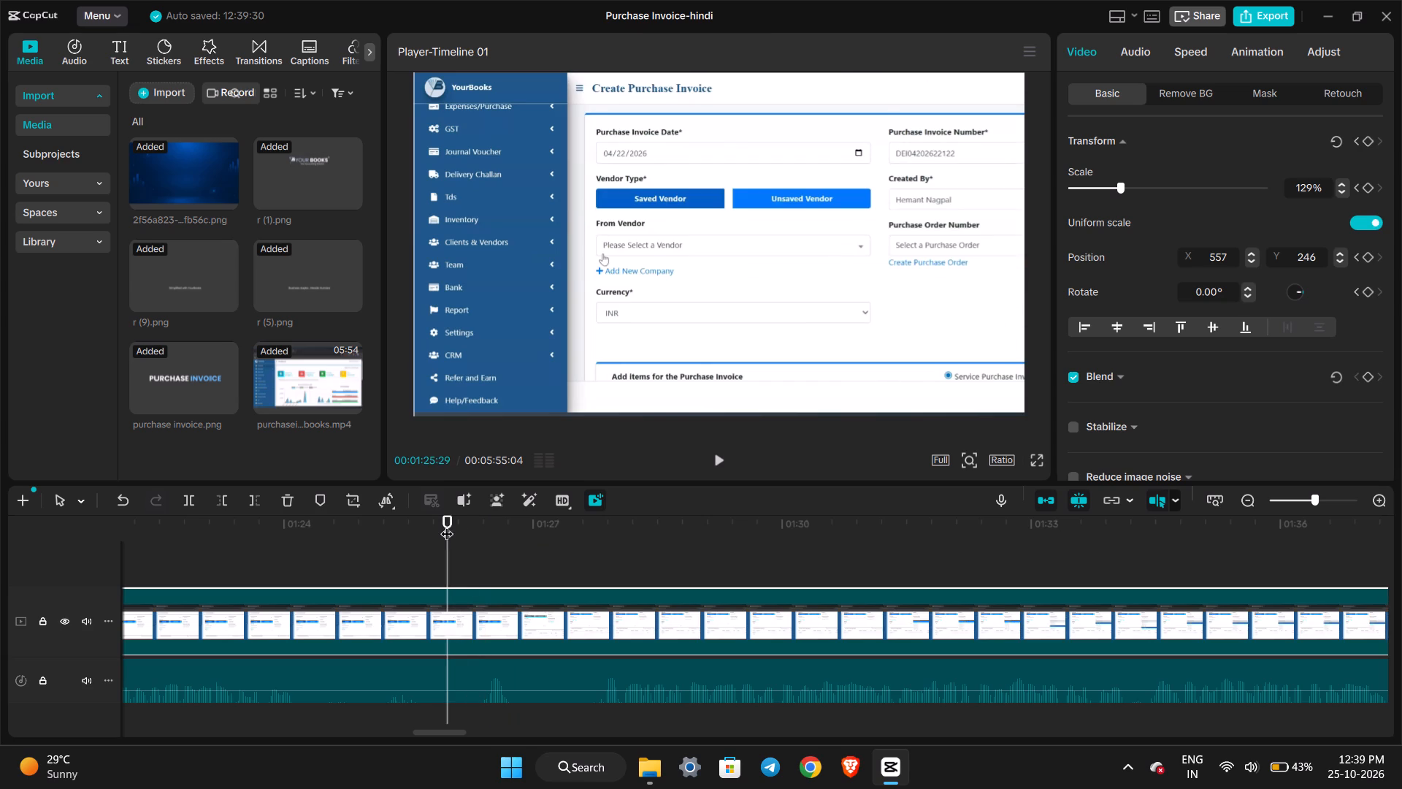
pyautogui.click(1365, 139)
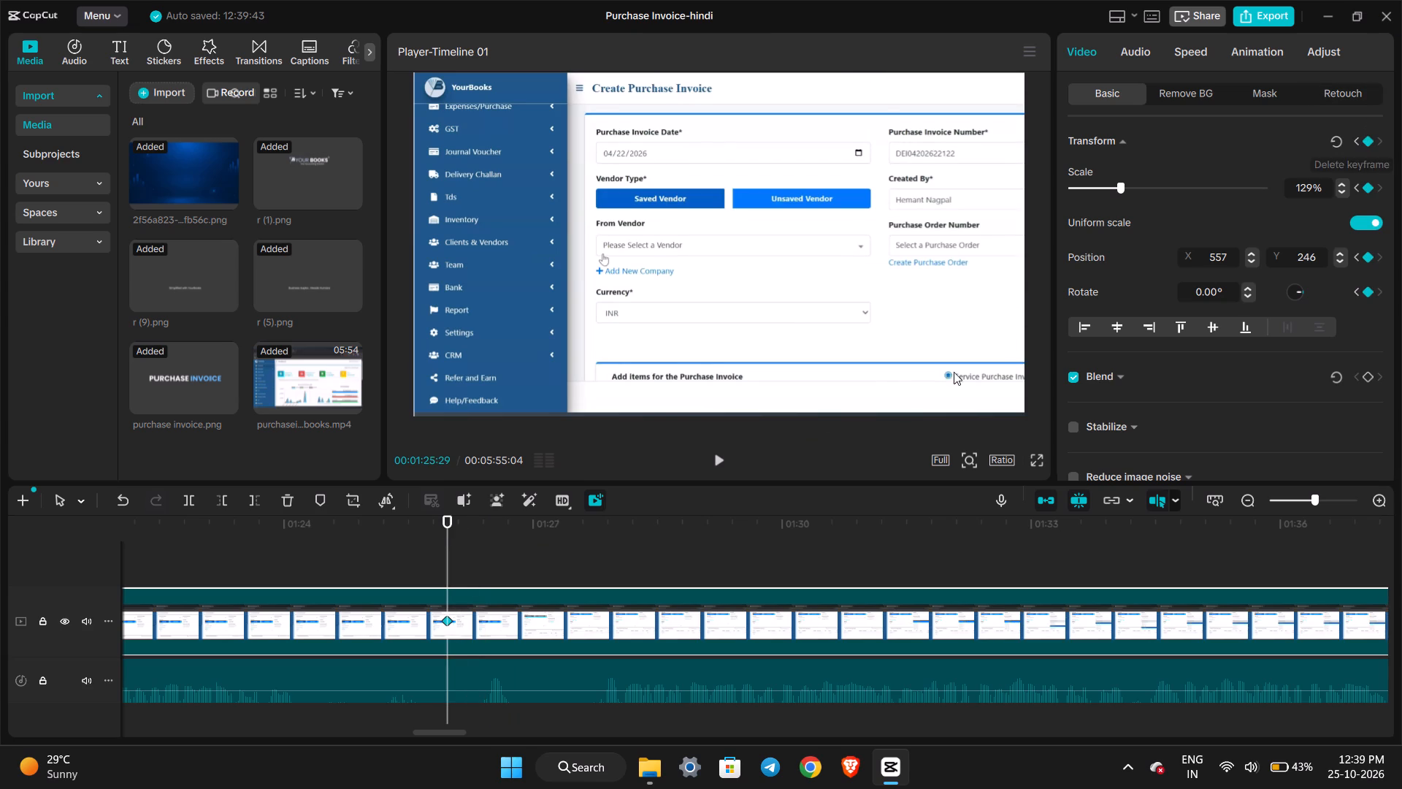
# Add a transform keyframe at 00:01:26:20 and reposition the clip to X -438, Y 235, framing the invoice form without the sidebar.
pyautogui.click(507, 534)
pyautogui.click(491, 634)
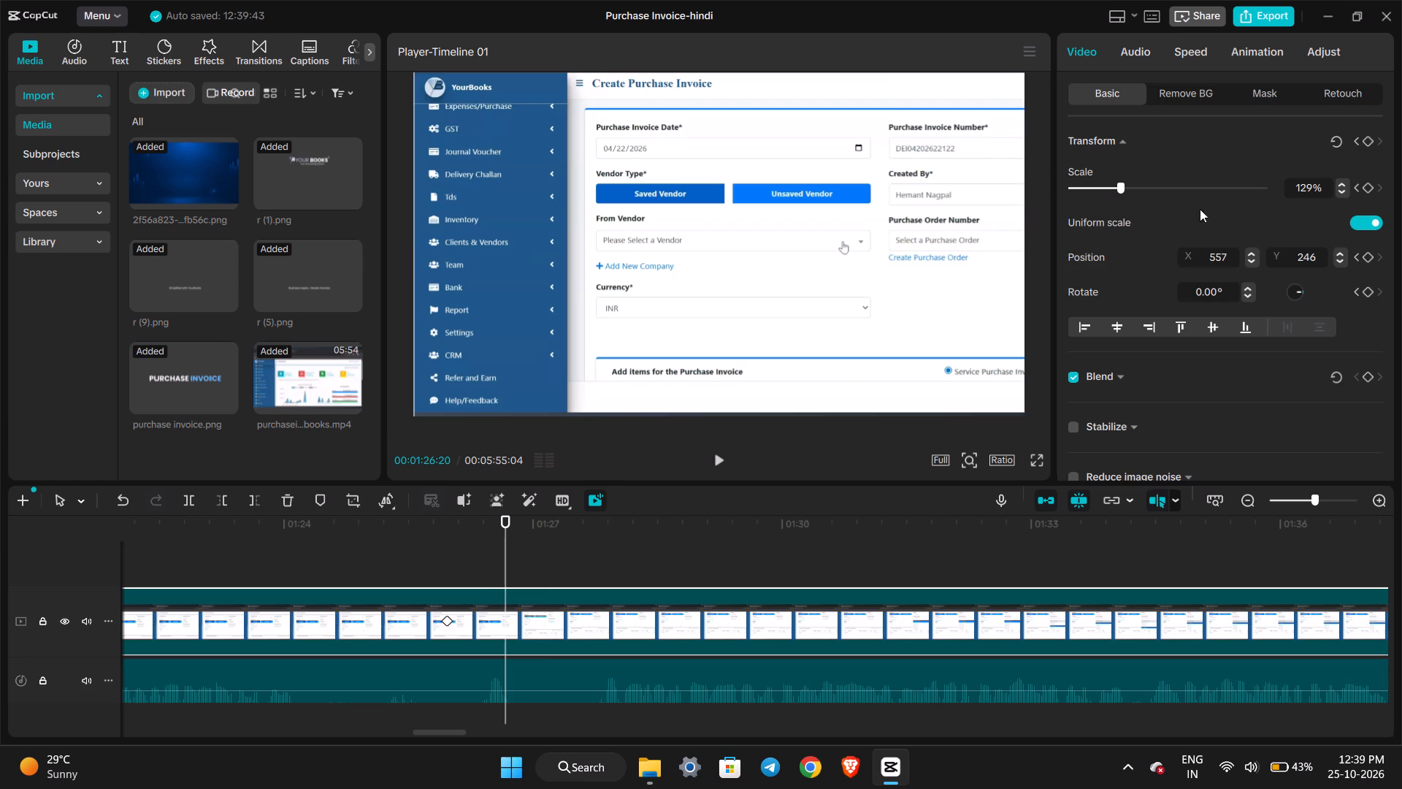
pyautogui.click(1365, 141)
pyautogui.moveTo(811, 259); pyautogui.dragTo(681, 261)
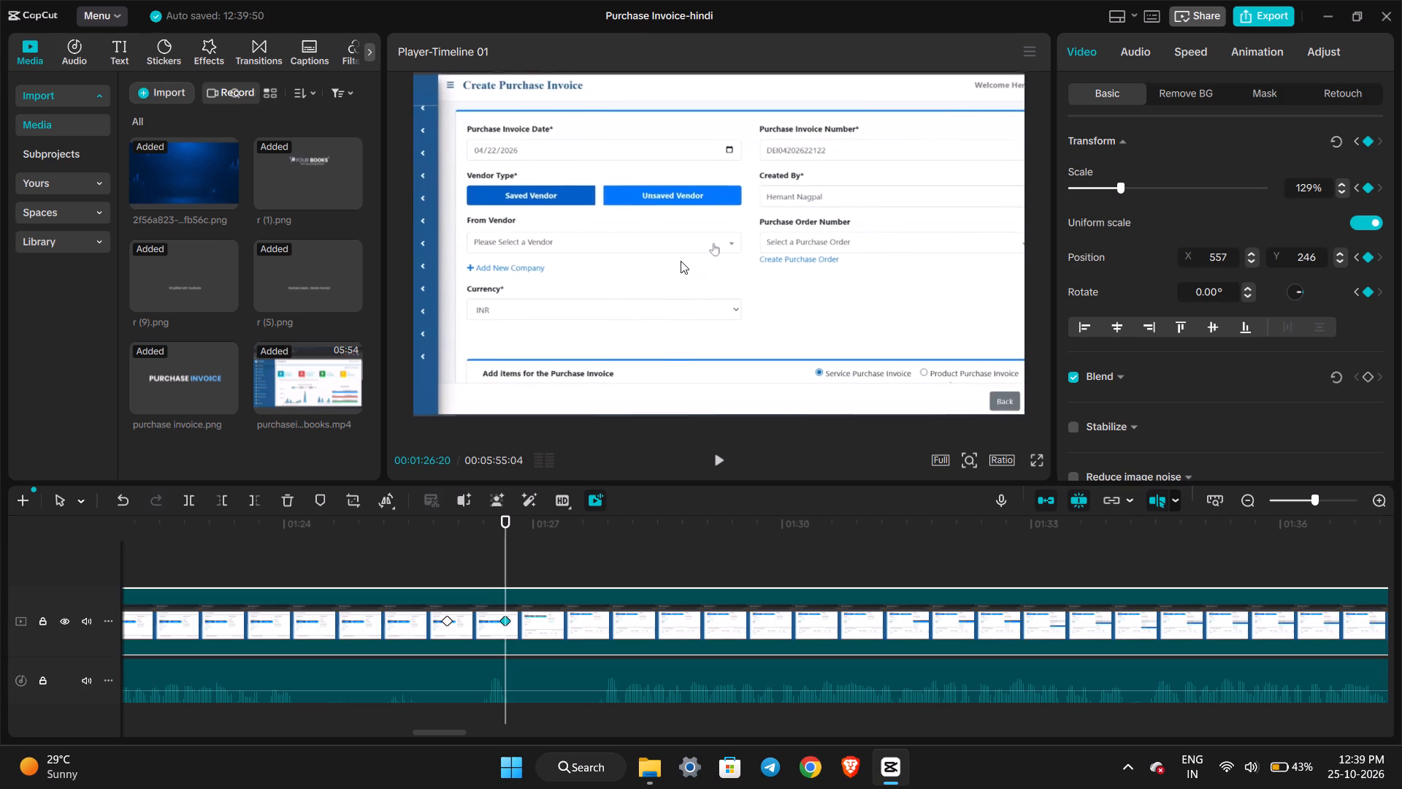
pyautogui.moveTo(681, 261); pyautogui.dragTo(649, 261)
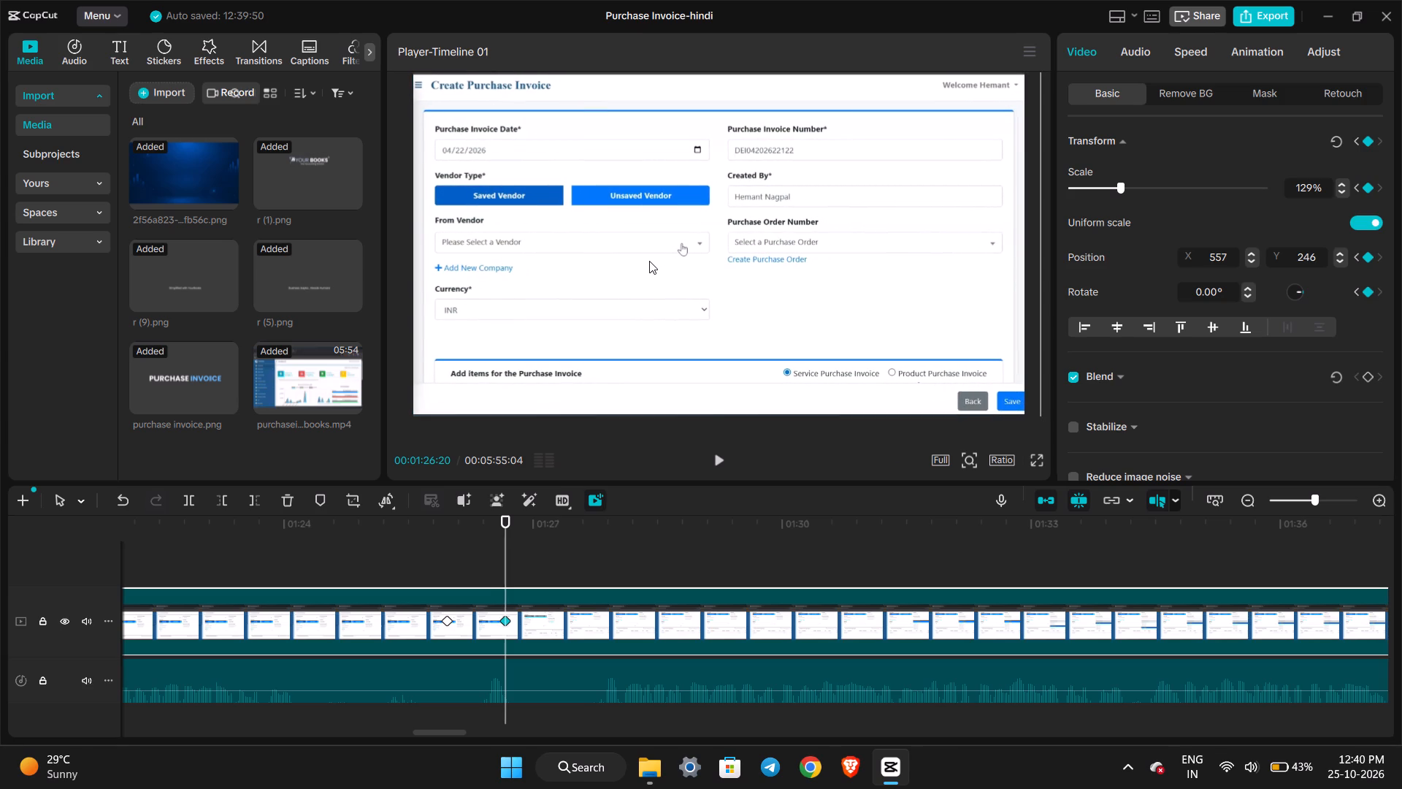
pyautogui.moveTo(649, 261); pyautogui.dragTo(652, 261)
# Play through the following form section up to the opened Purchase Order Number list at 00:01:32:10.
pyautogui.press('space')
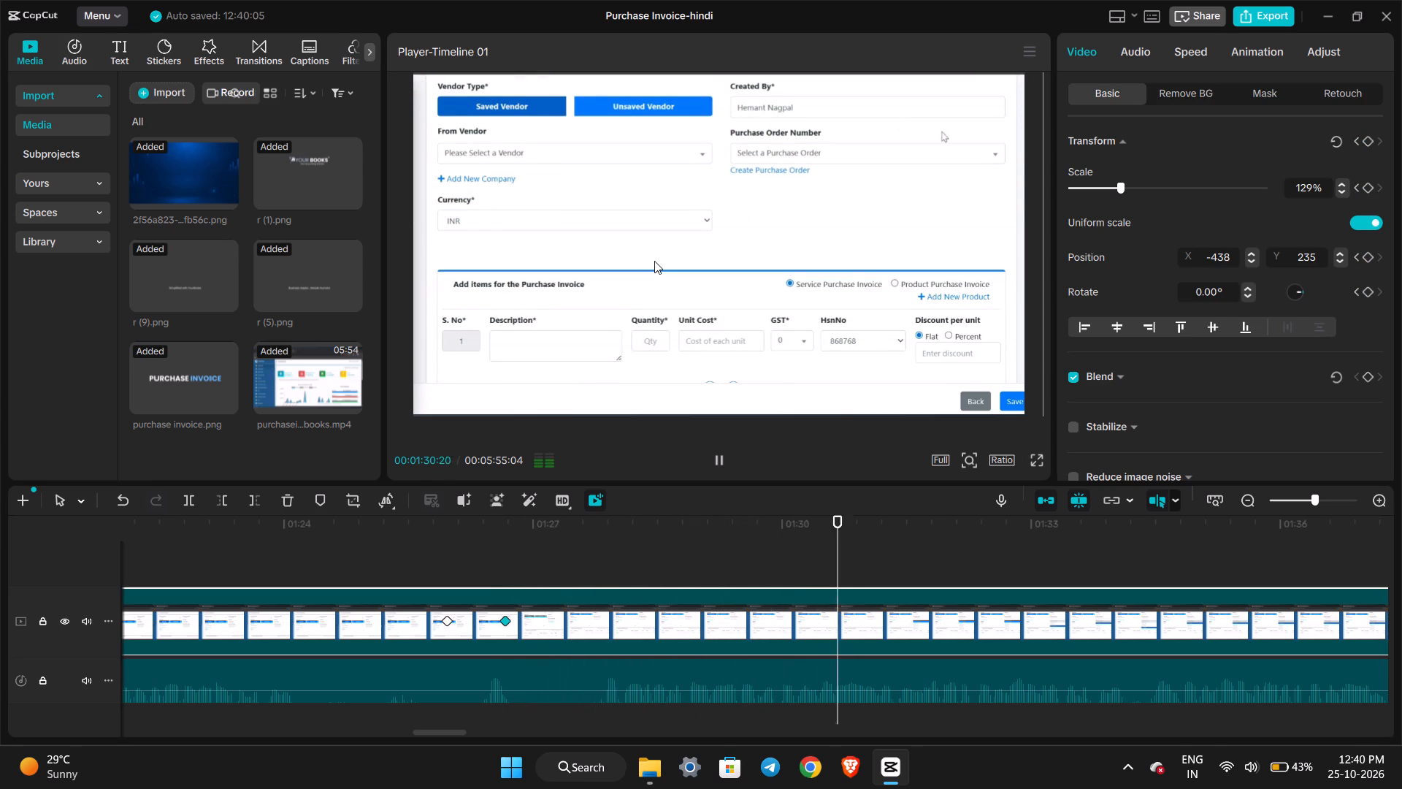
pyautogui.press('space')
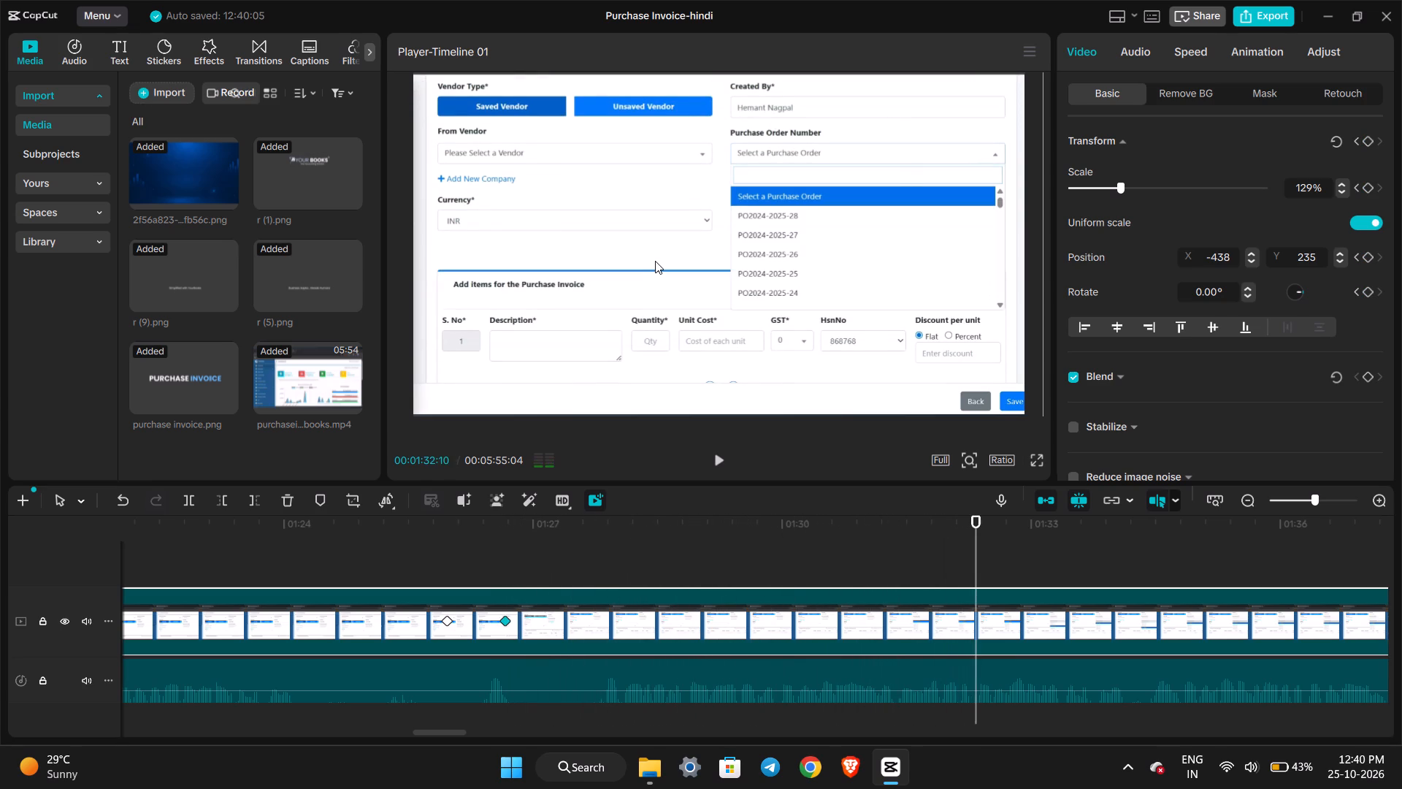
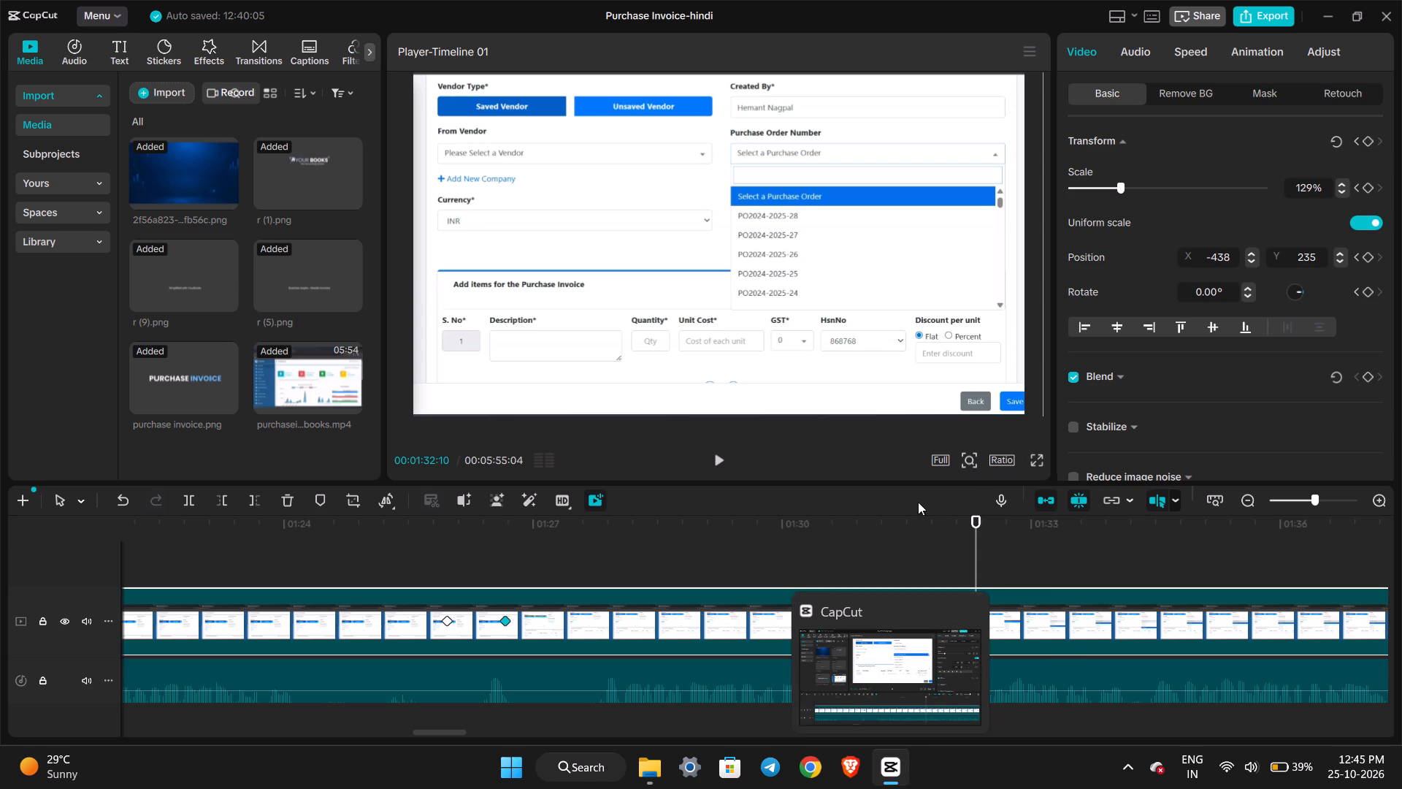
# Play through the purchase order selection section, pausing to check the framing, up to the Create Purchase Order page at 00:01:45:06.
pyautogui.click(712, 460)
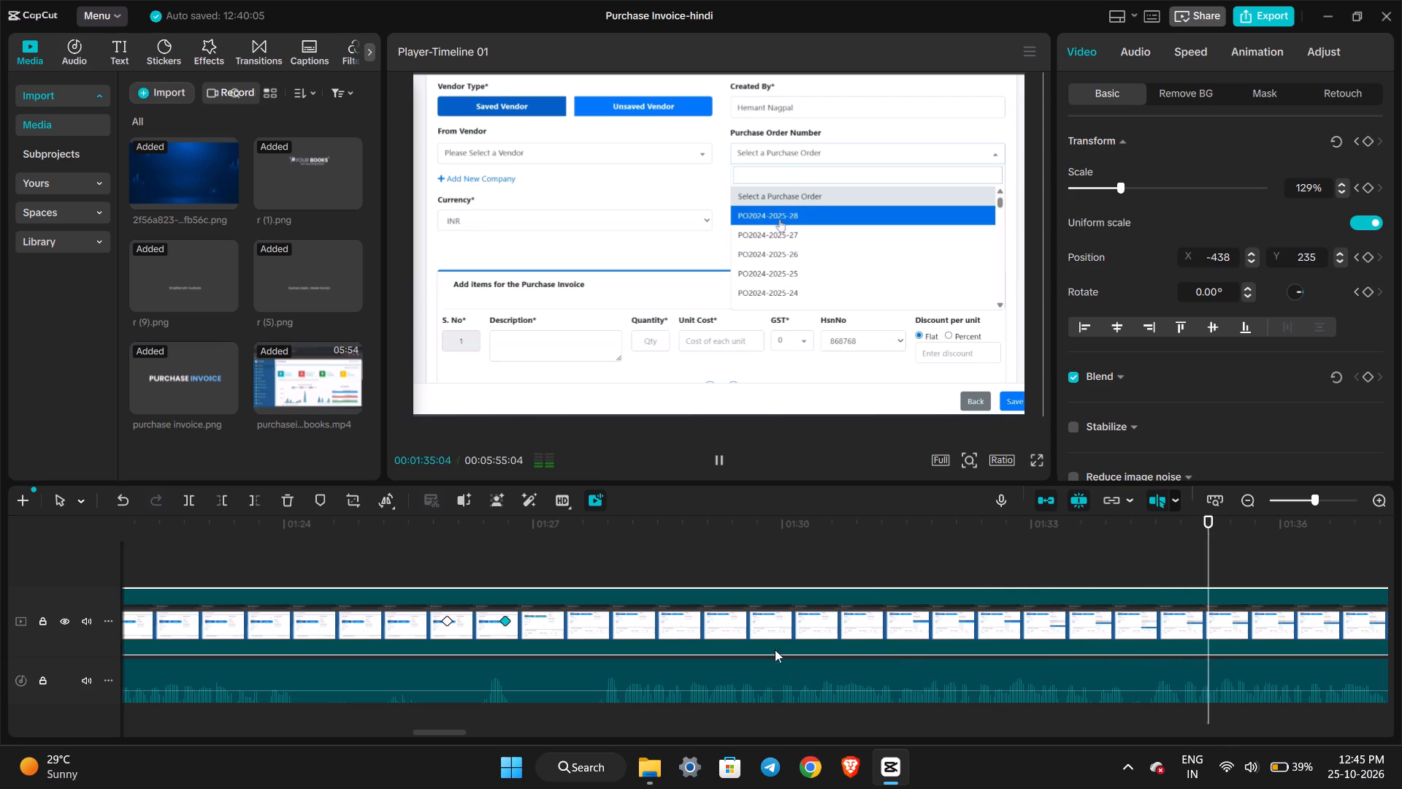
pyautogui.click(723, 464)
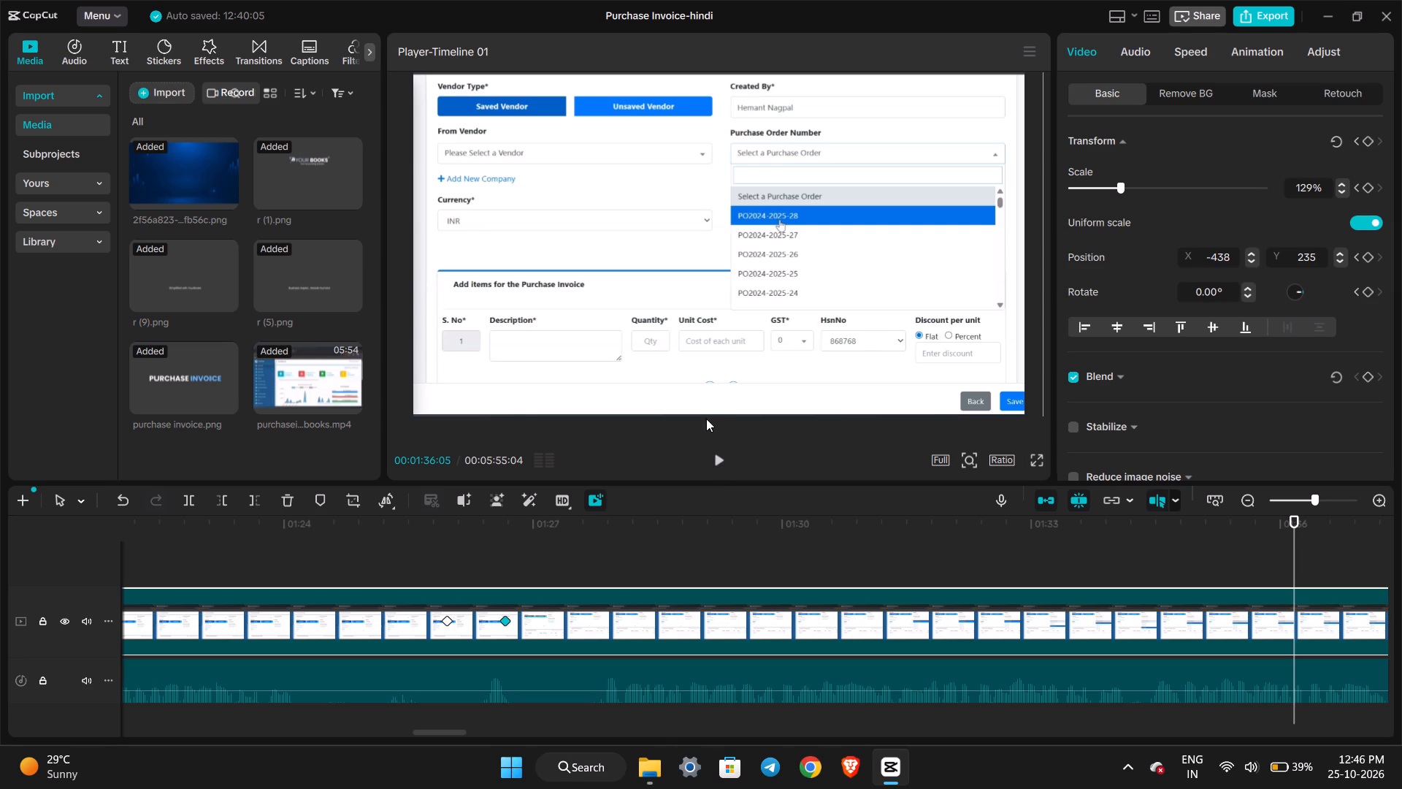
pyautogui.click(715, 465)
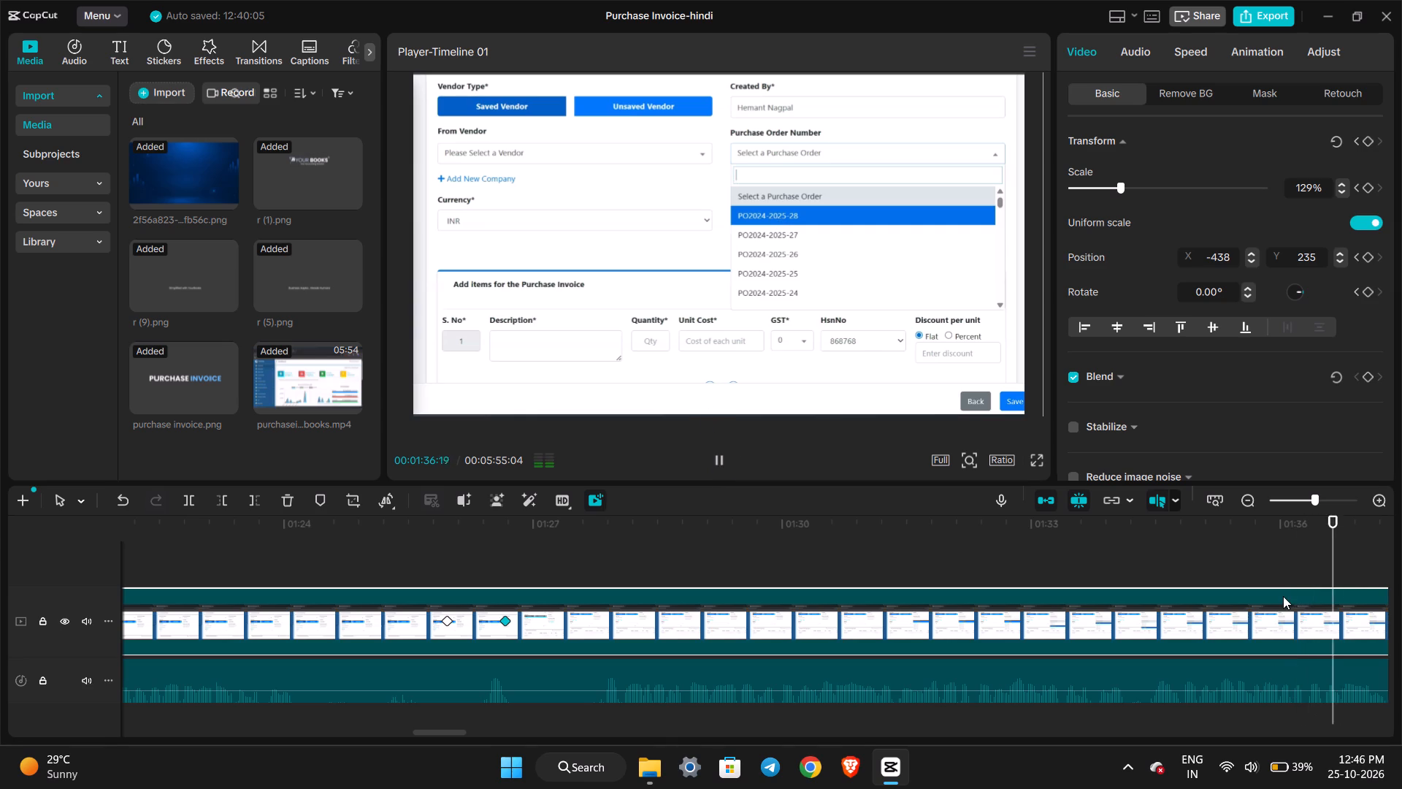
pyautogui.click(713, 462)
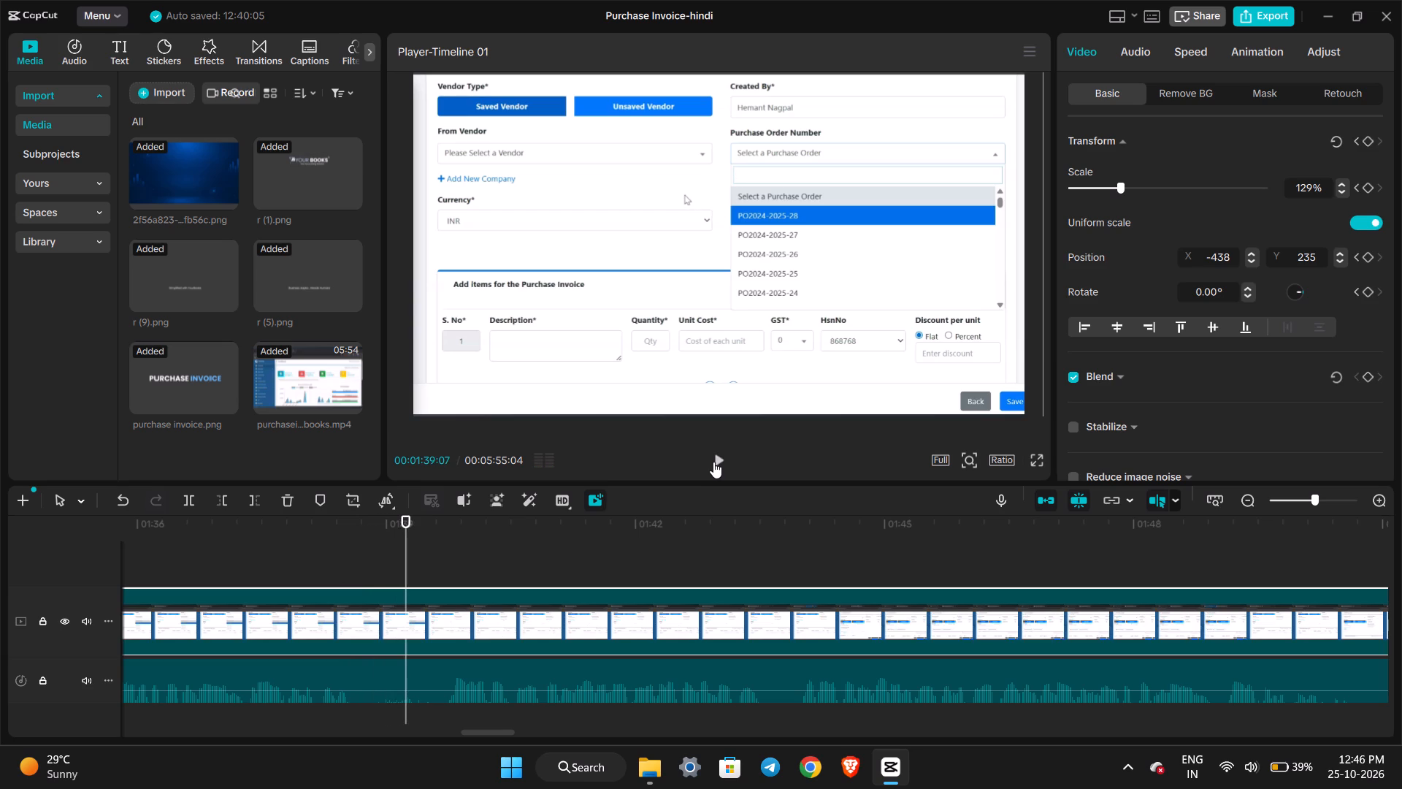
pyautogui.click(713, 462)
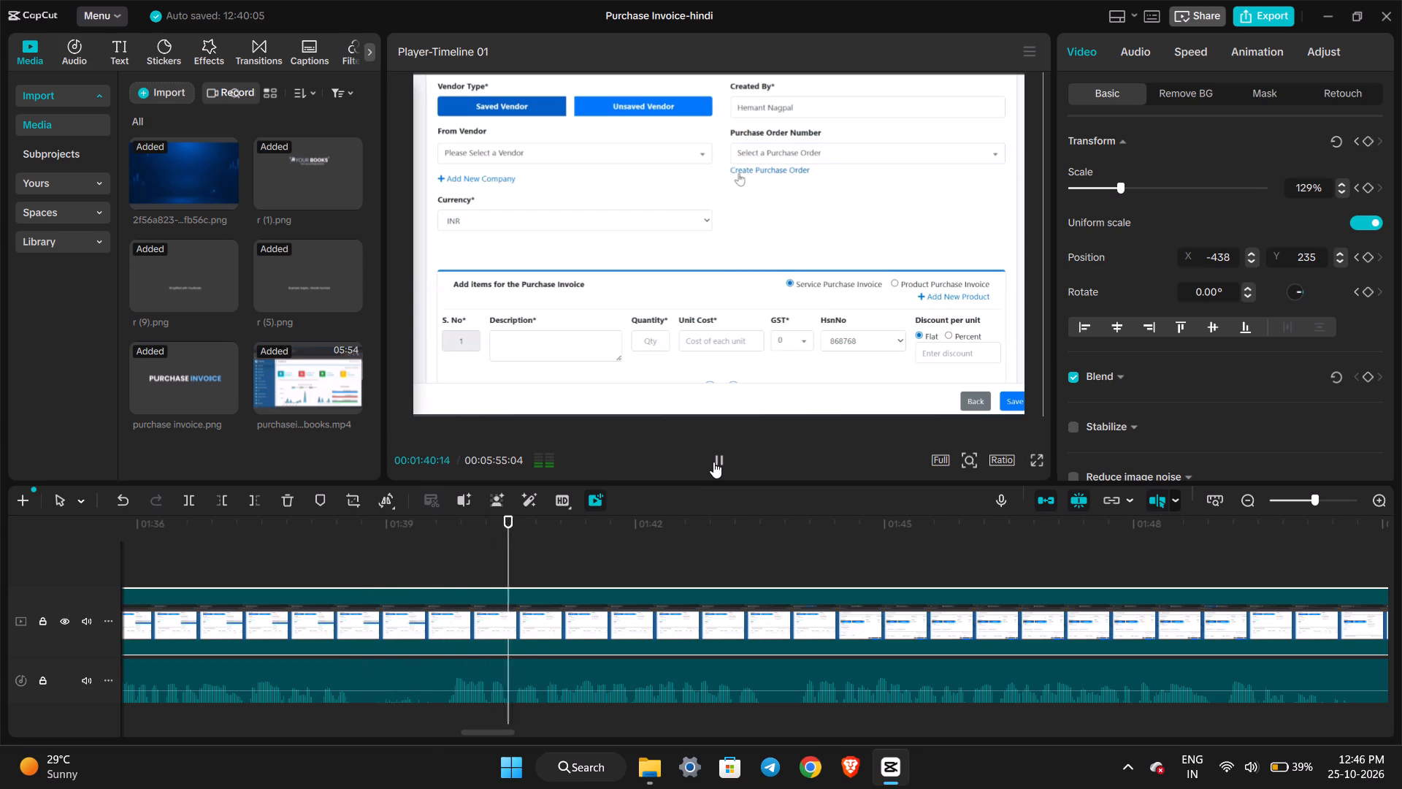
pyautogui.click(713, 462)
pyautogui.click(713, 462)
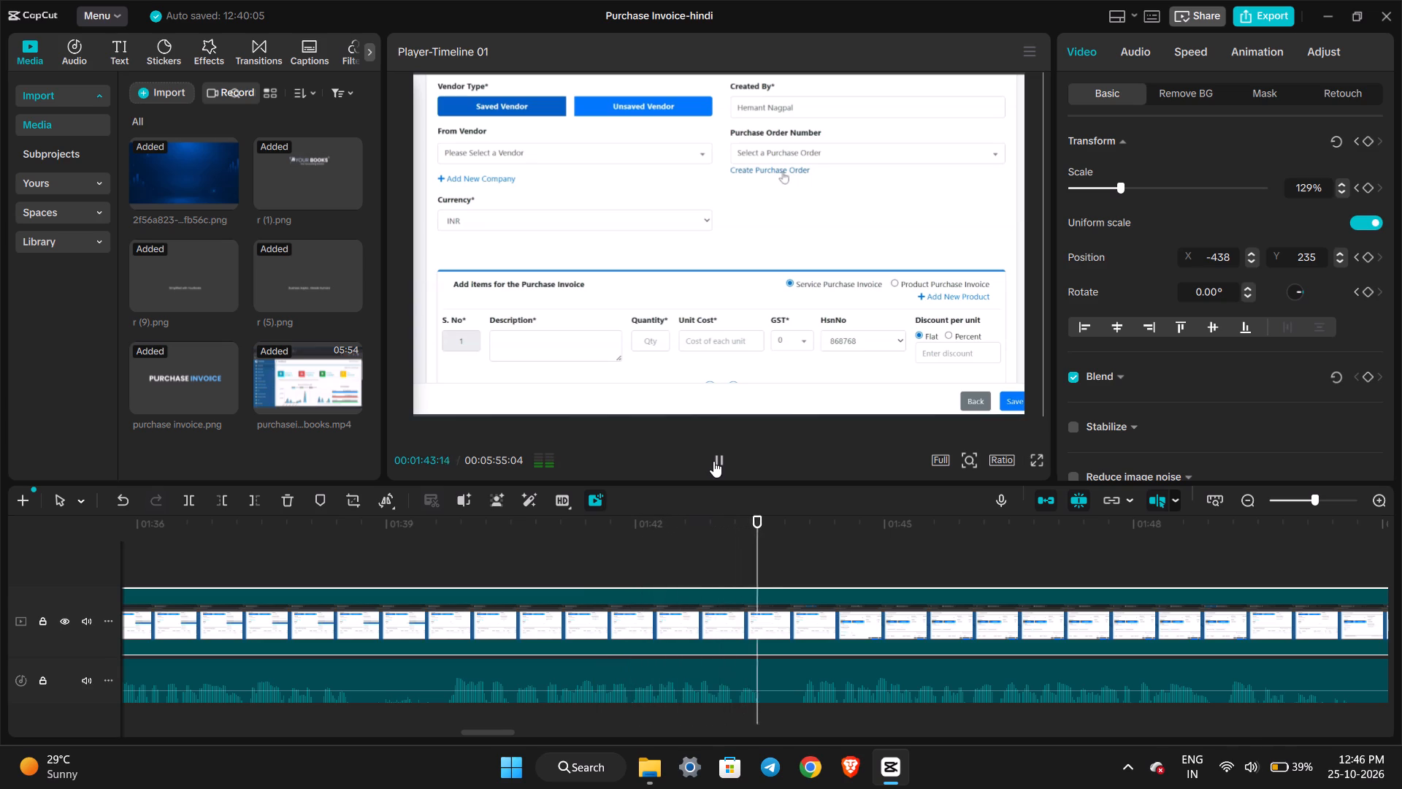
pyautogui.click(713, 461)
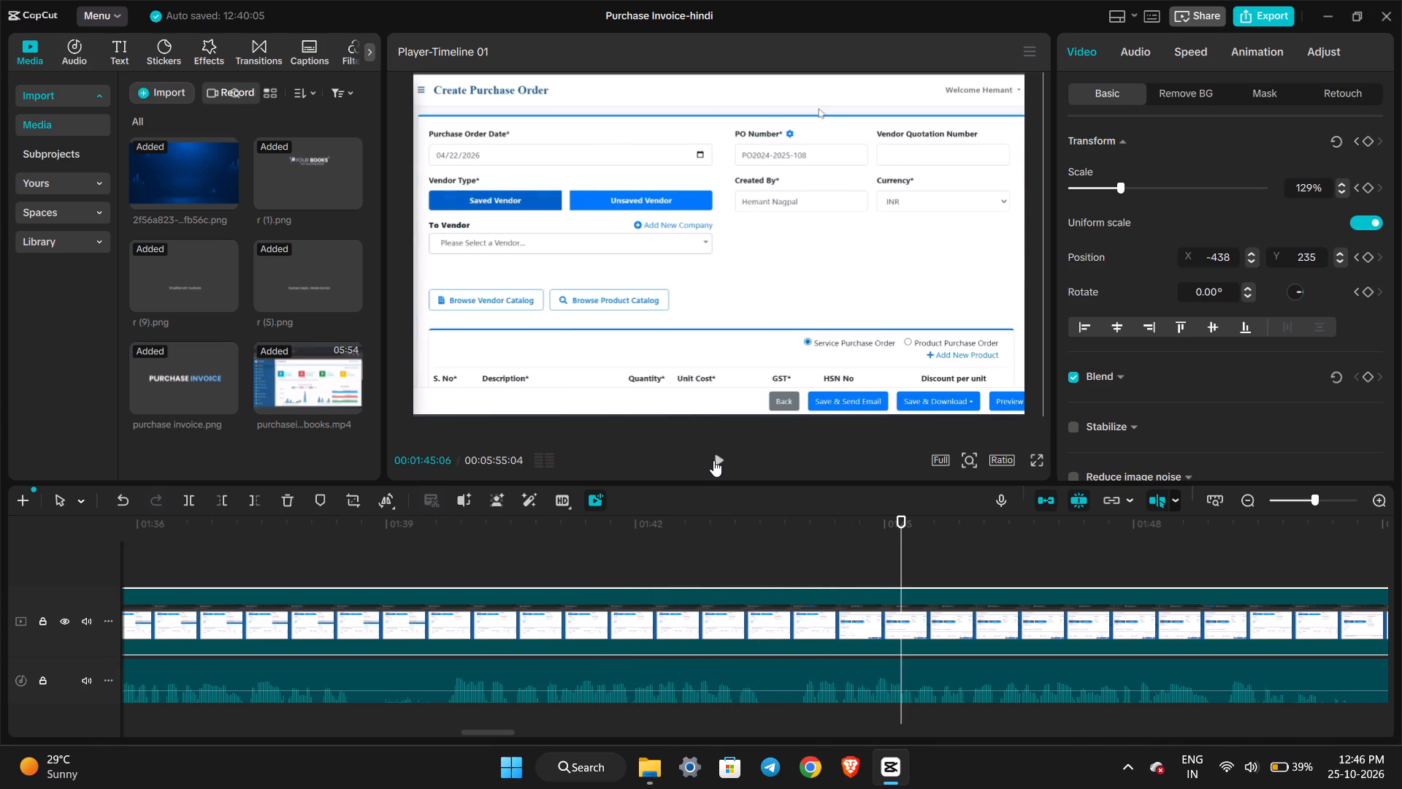
# Review the framing from the Create Purchase Order page through the invoice item entry section, stopping at 00:02:39:11.
pyautogui.click(713, 460)
pyautogui.click(713, 460)
pyautogui.click(713, 460)
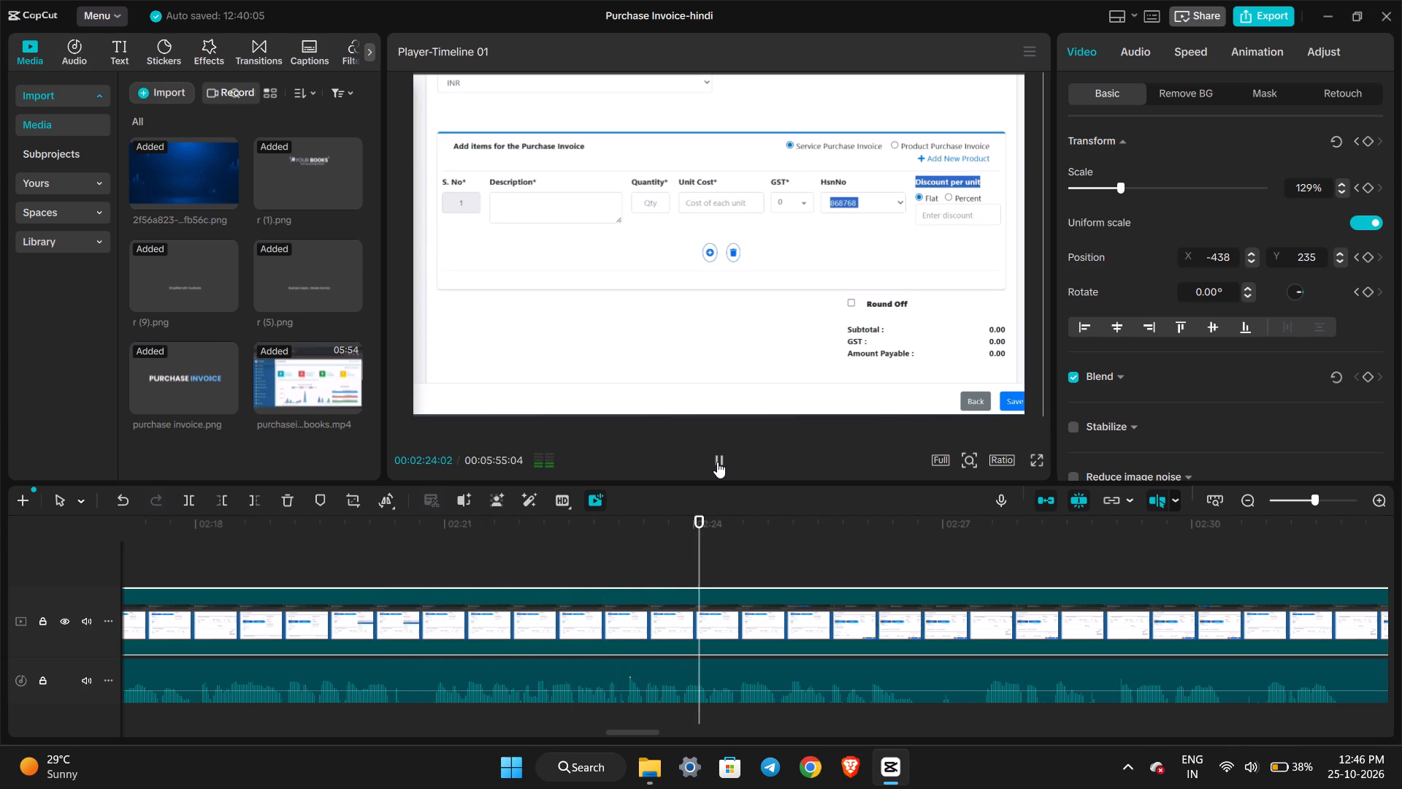
pyautogui.click(717, 462)
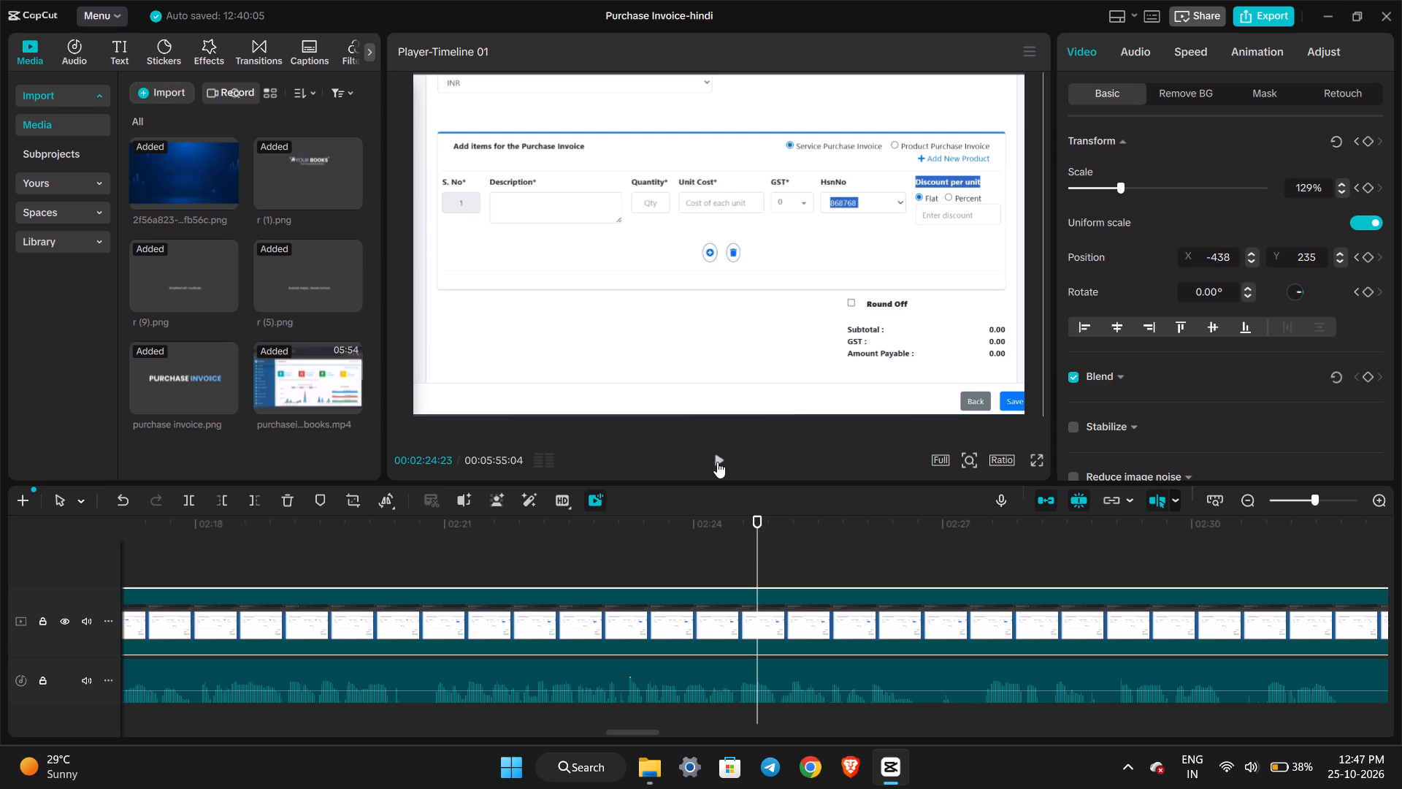
pyautogui.click(717, 462)
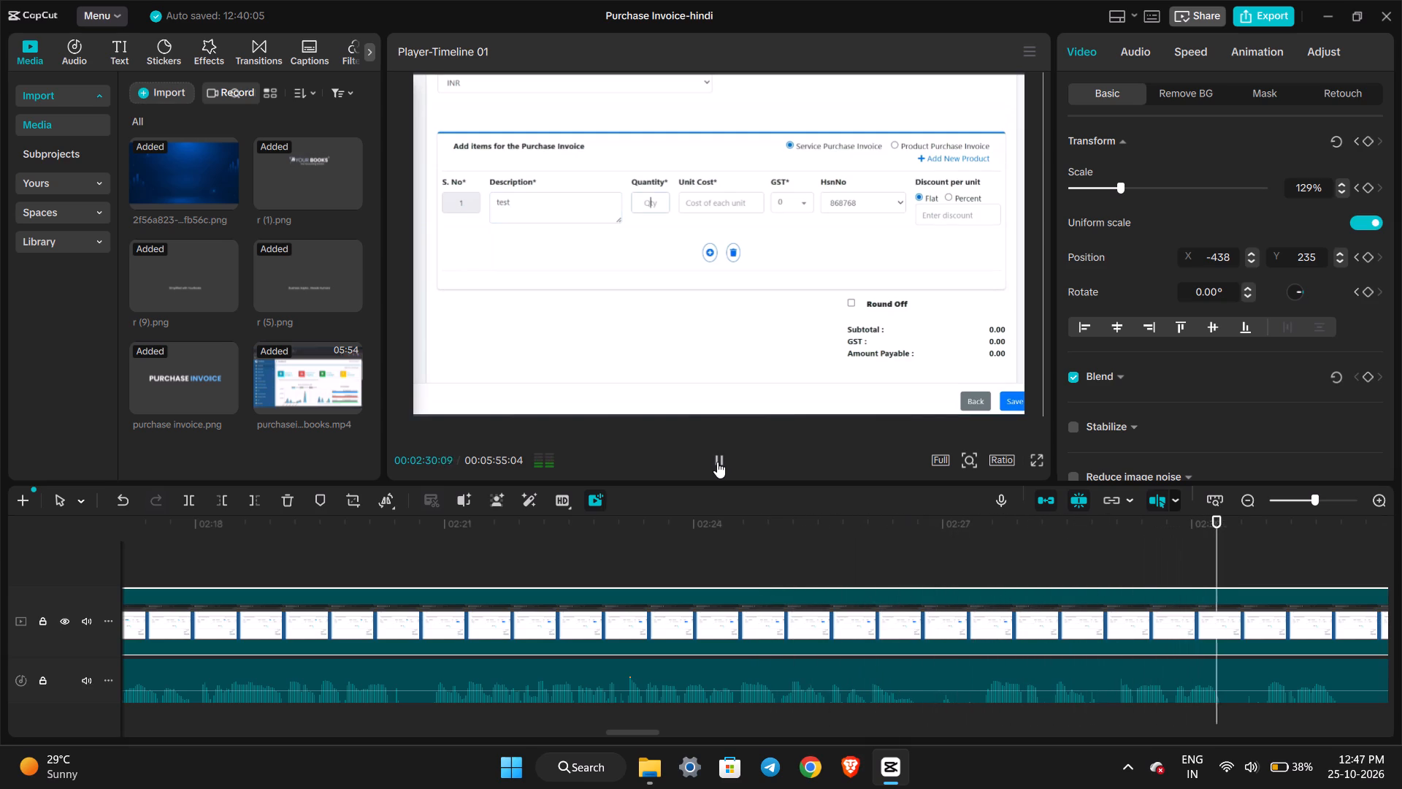
pyautogui.click(717, 462)
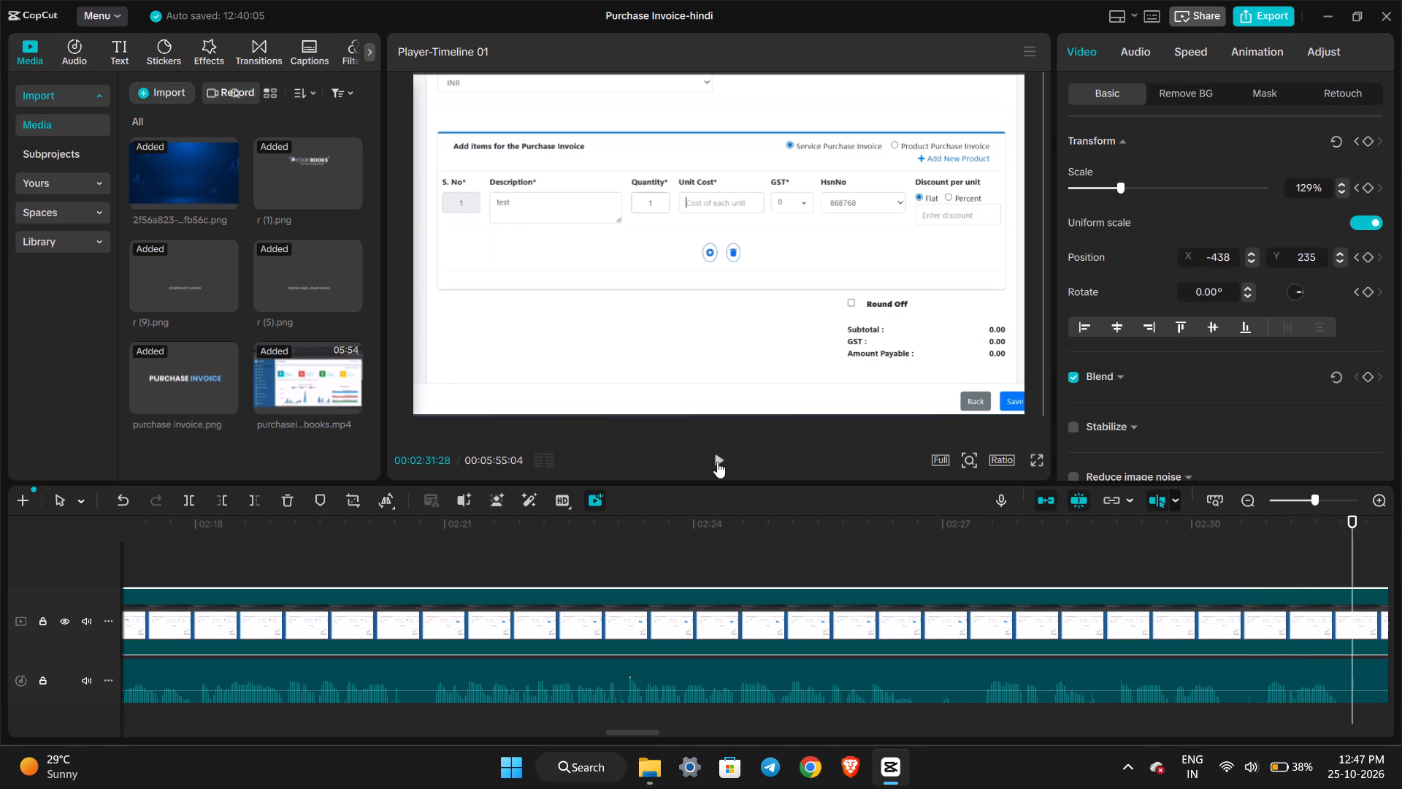
pyautogui.click(717, 462)
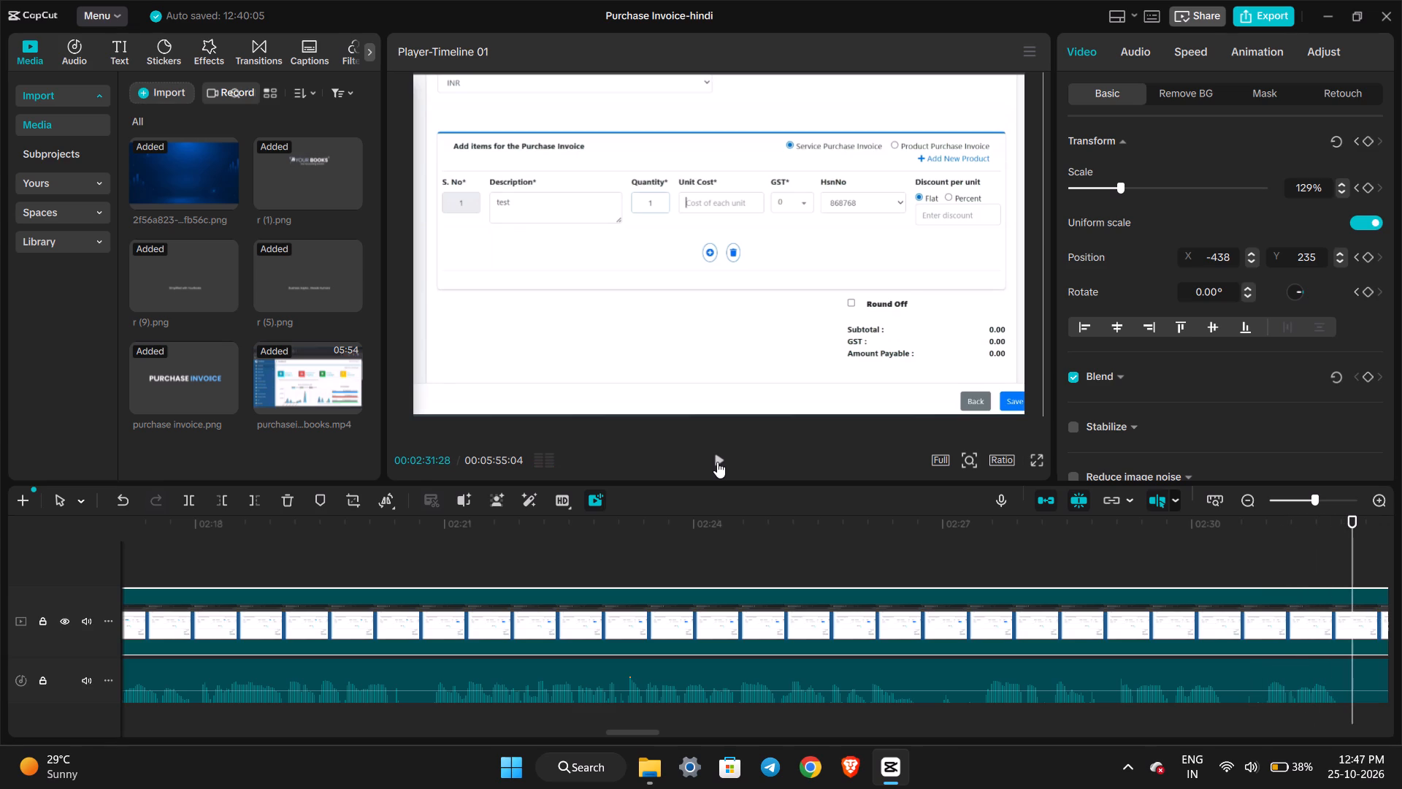
pyautogui.click(717, 462)
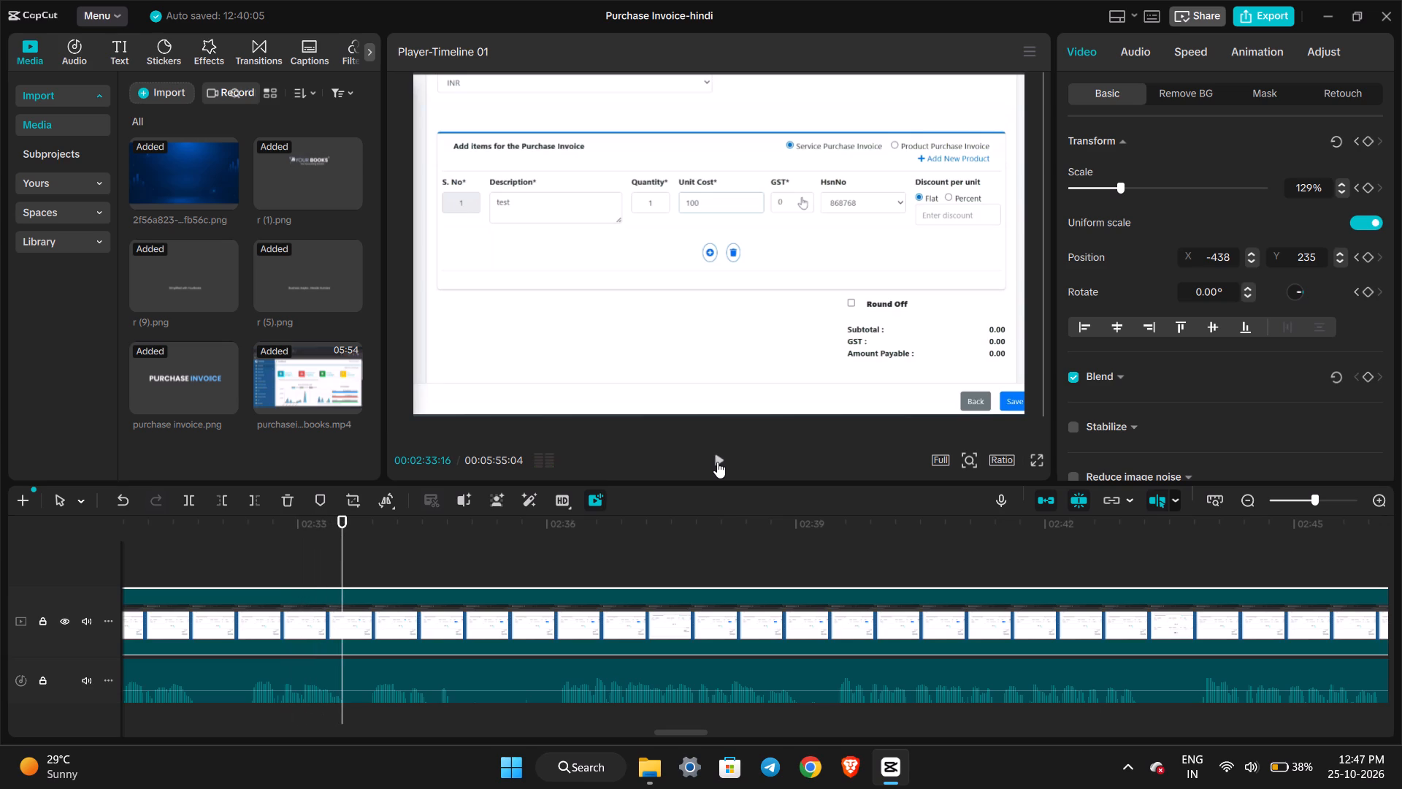
pyautogui.click(717, 462)
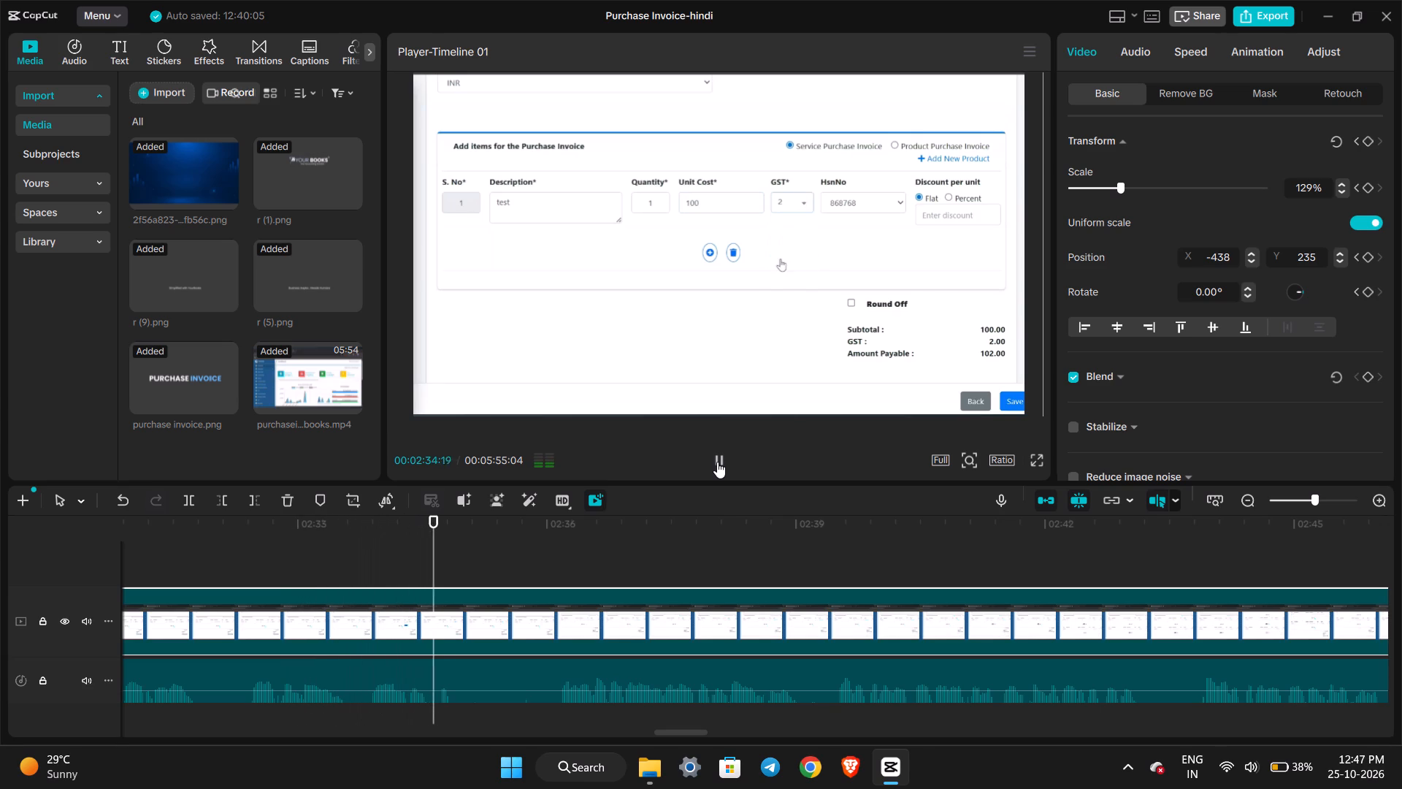
pyautogui.click(717, 462)
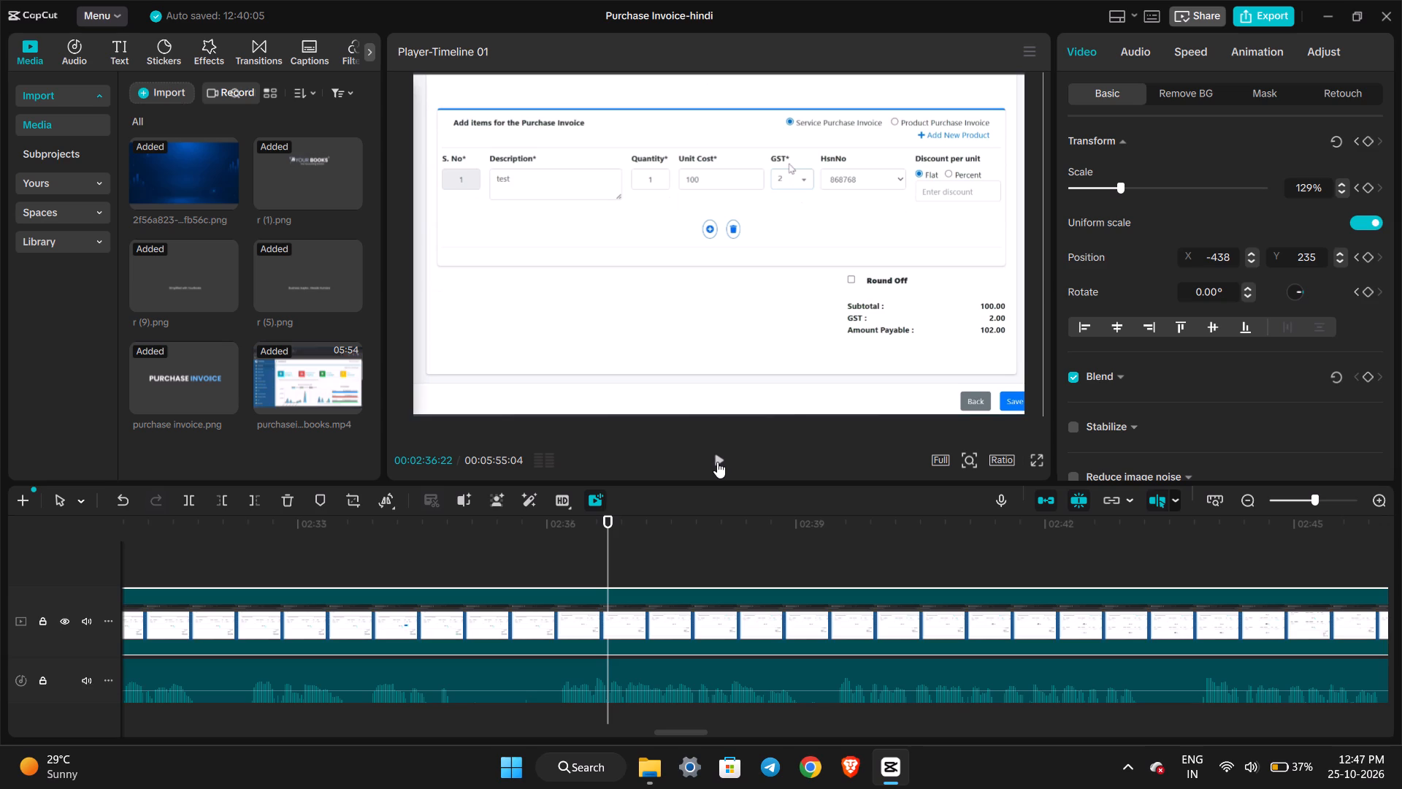
pyautogui.click(717, 462)
pyautogui.click(717, 462)
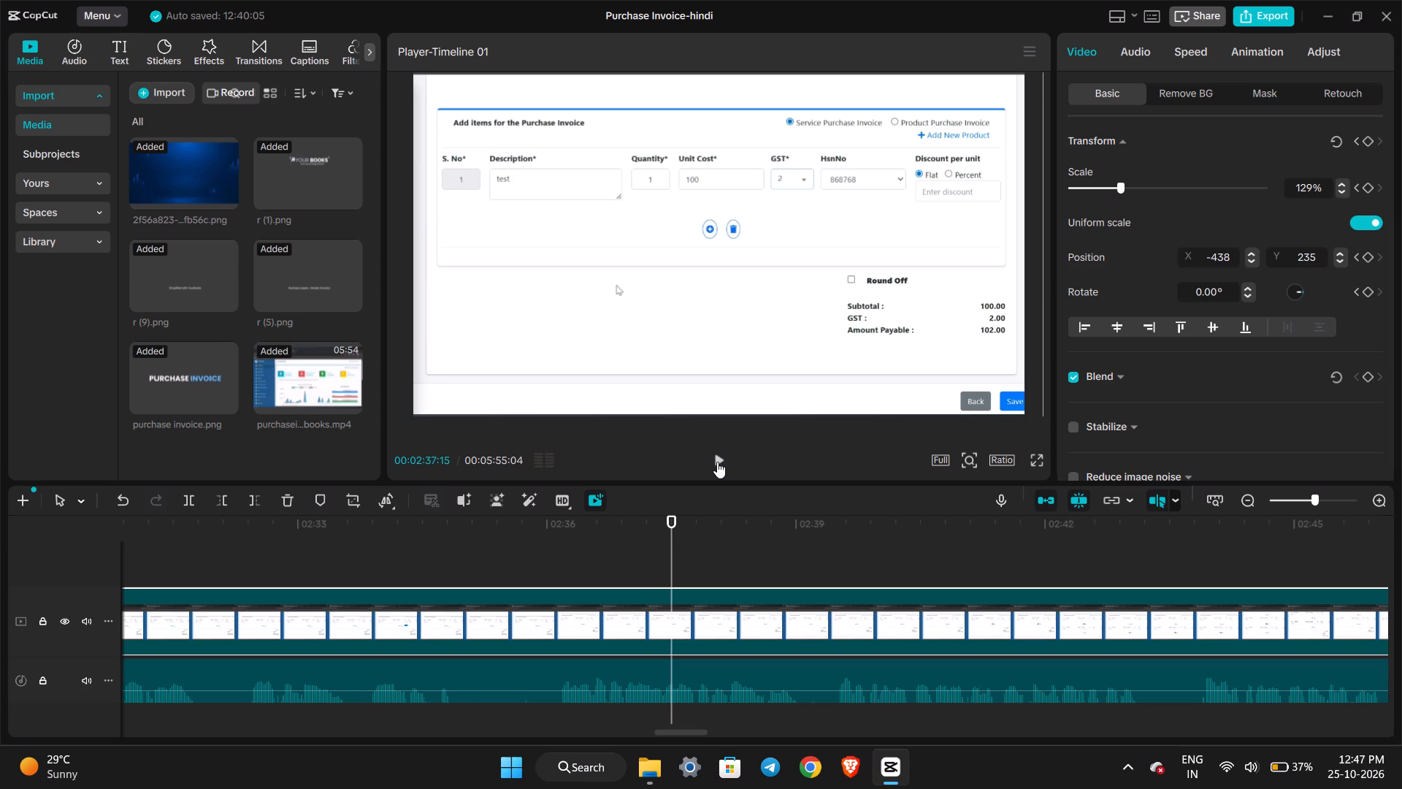
pyautogui.click(717, 462)
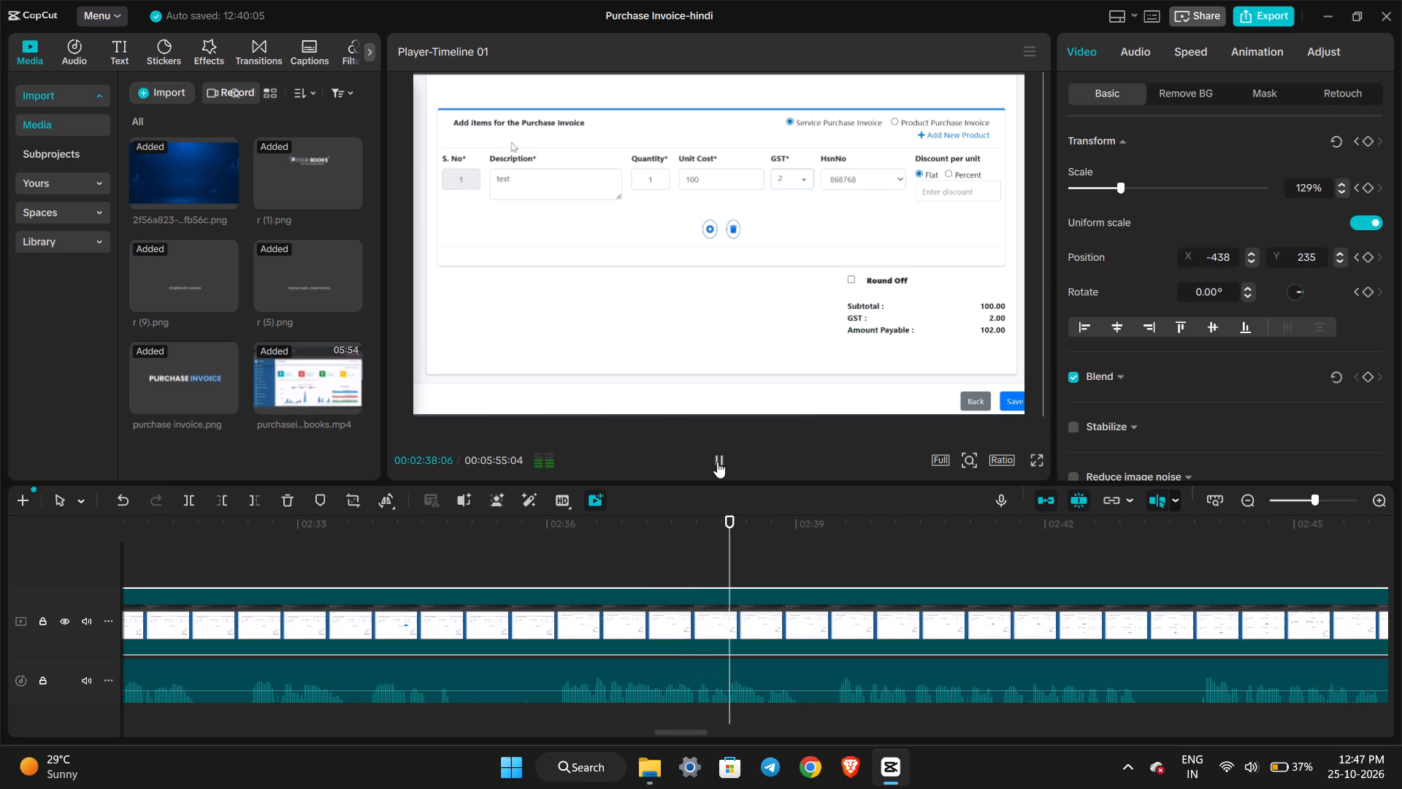
pyautogui.click(717, 462)
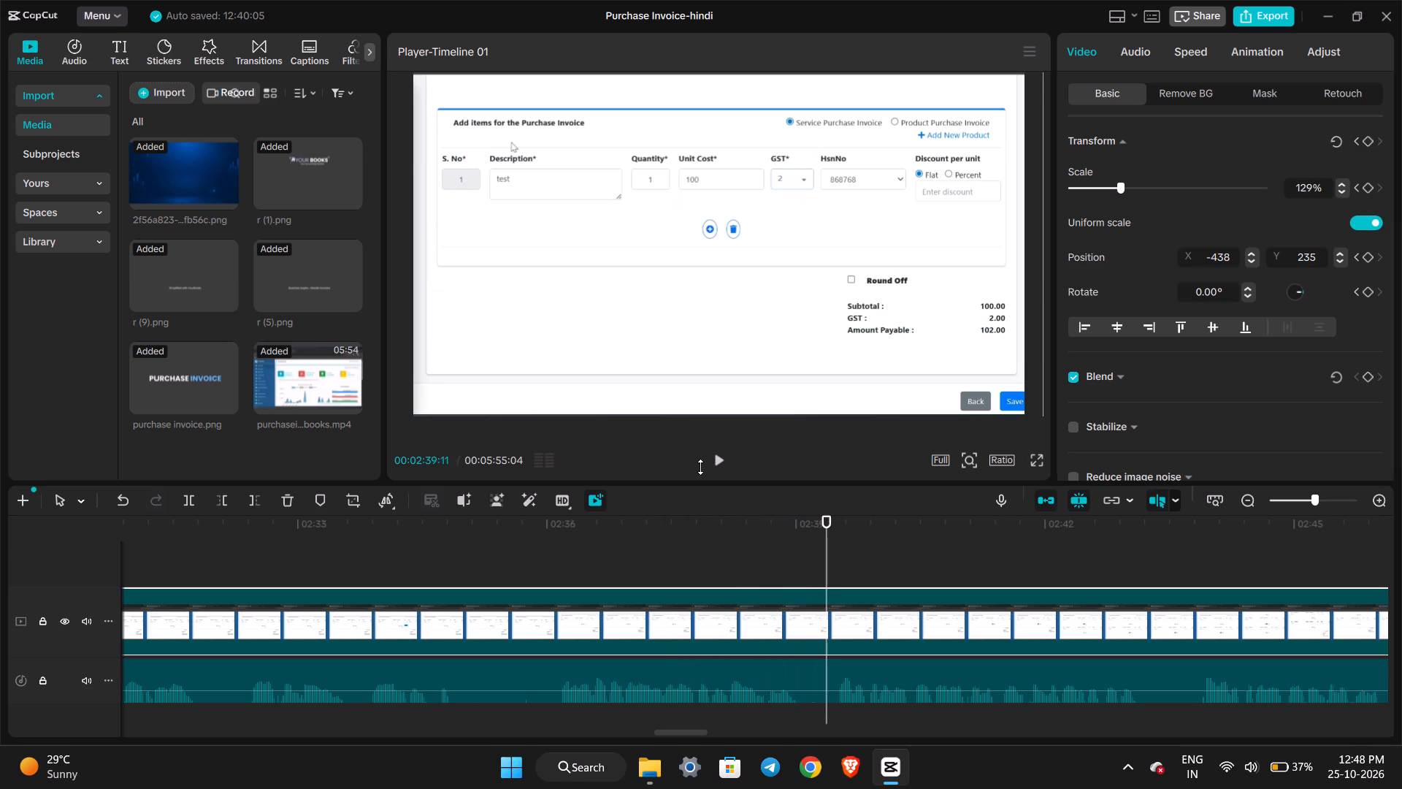